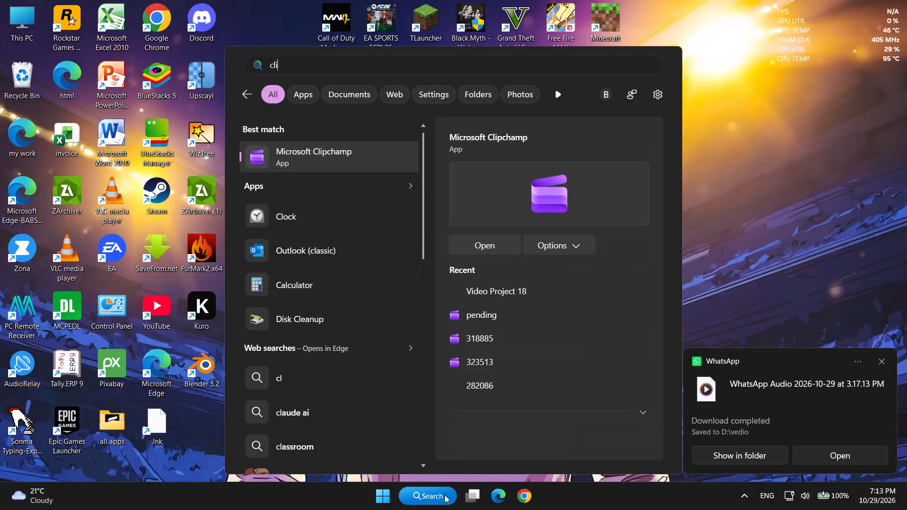
Launch Microsoft Clipchamp and maximize its window.
key("Return")
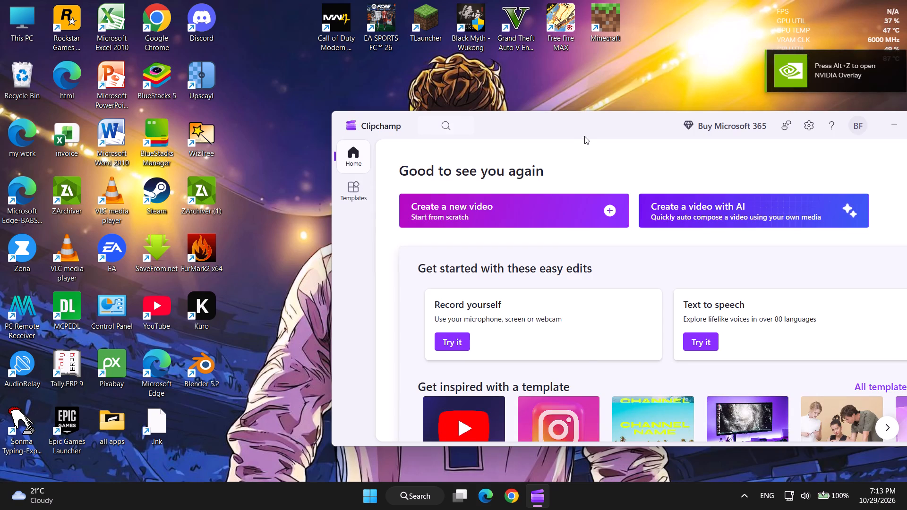
left_click_drag(585, 134, 522, 0)
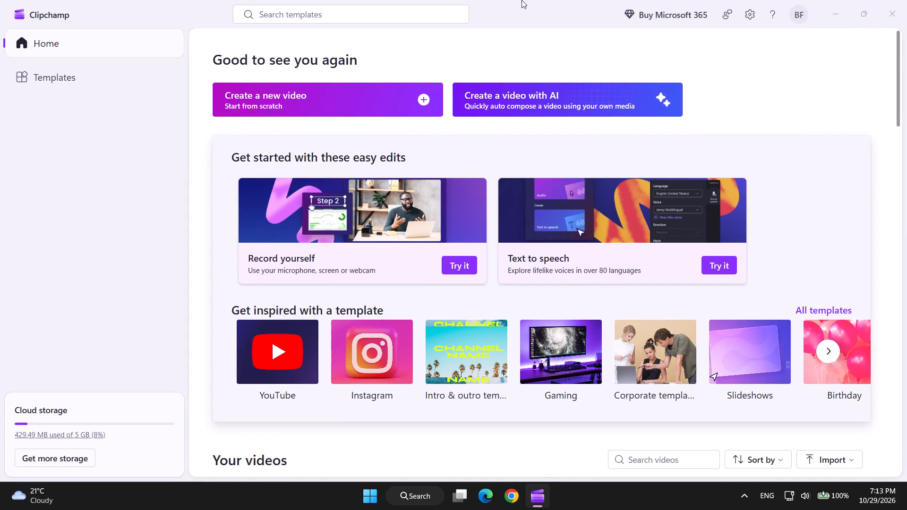
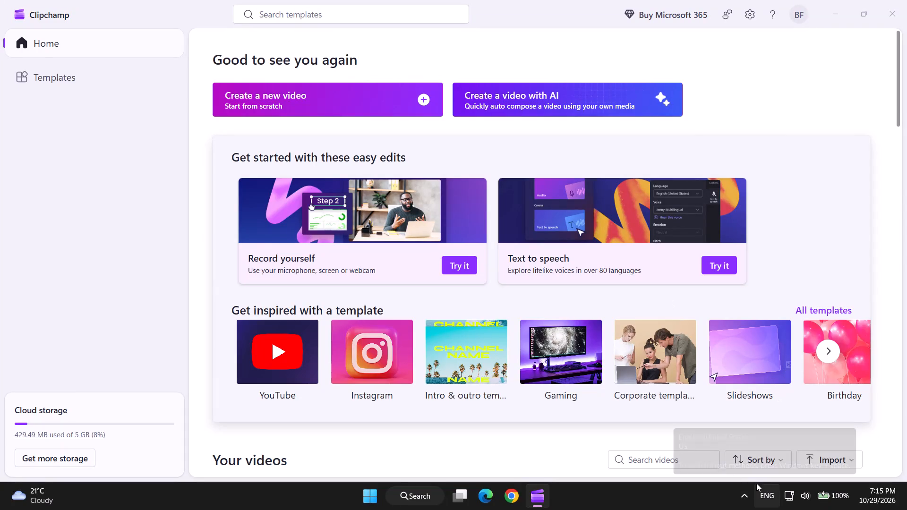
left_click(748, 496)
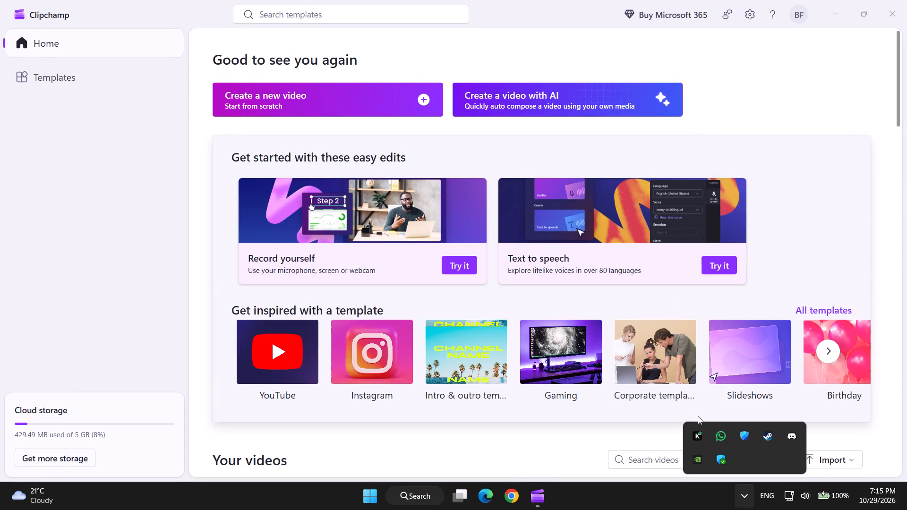
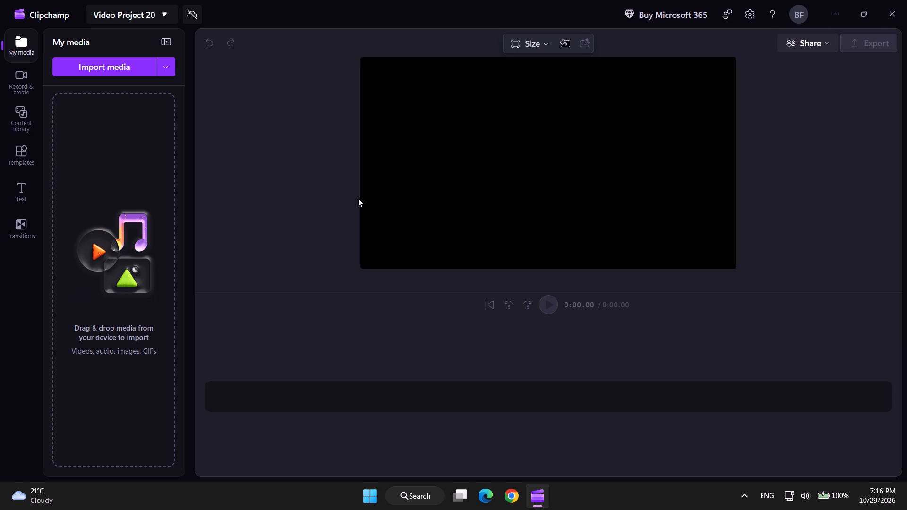
Show the hidden system tray icons on the Windows taskbar.
left_click(745, 493)
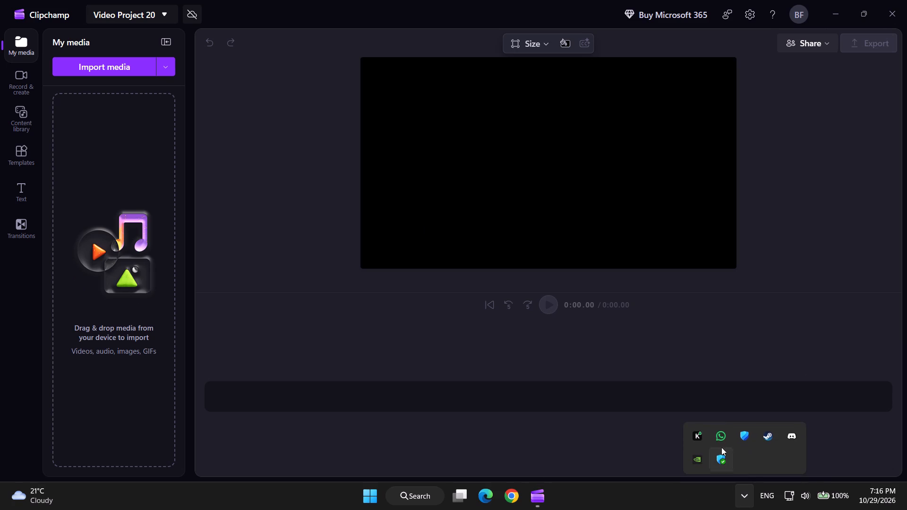
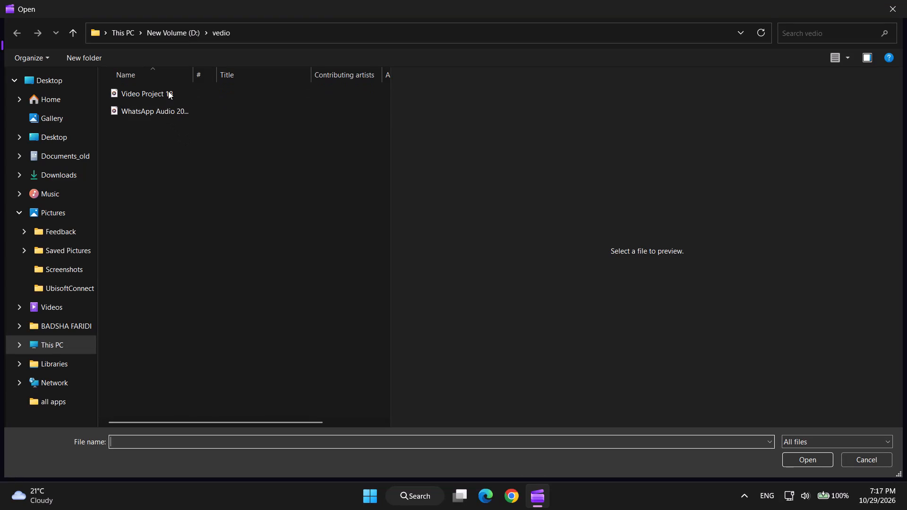
Import the audio file "WhatsApp Audio 2026-10-29 at 3.17.13 PM" from the vedio folder on drive D into the project media.
left_click(168, 91)
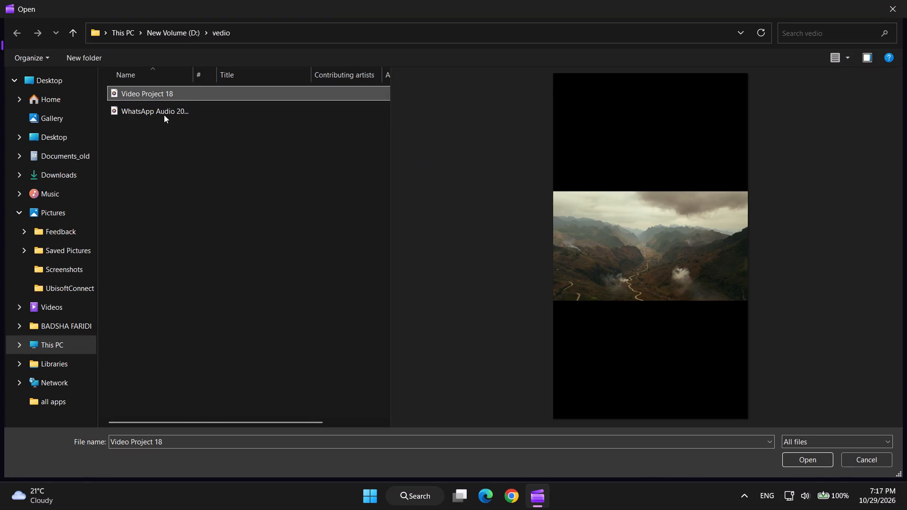
left_click(158, 101)
left_click(161, 111)
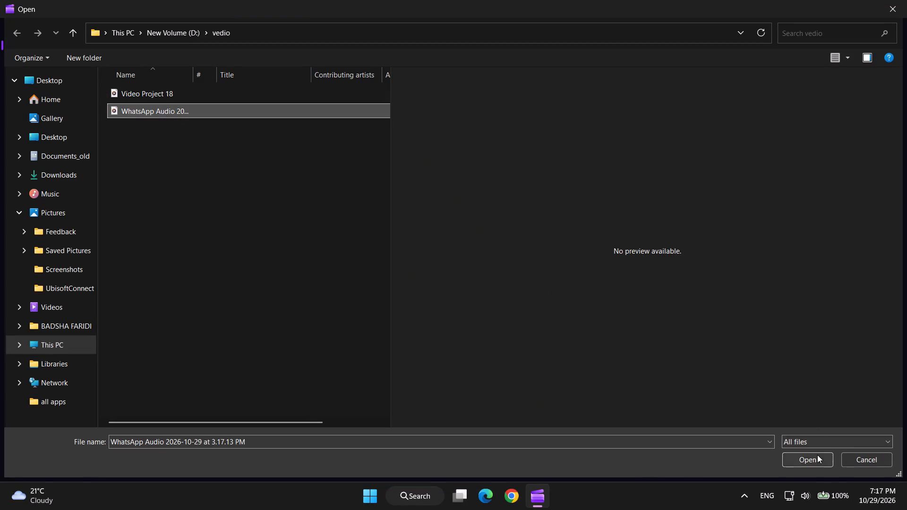
left_click(817, 455)
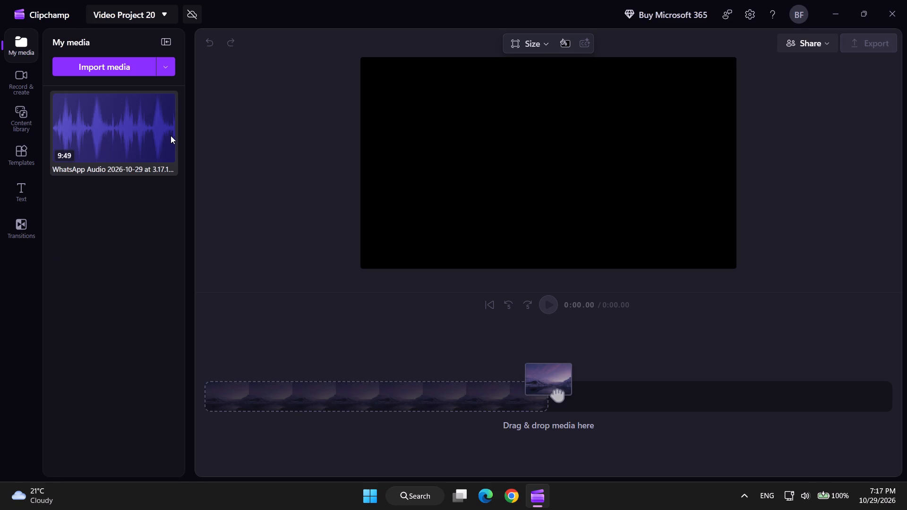
Select the imported WhatsApp audio clip in the project's media library.
left_click(139, 138)
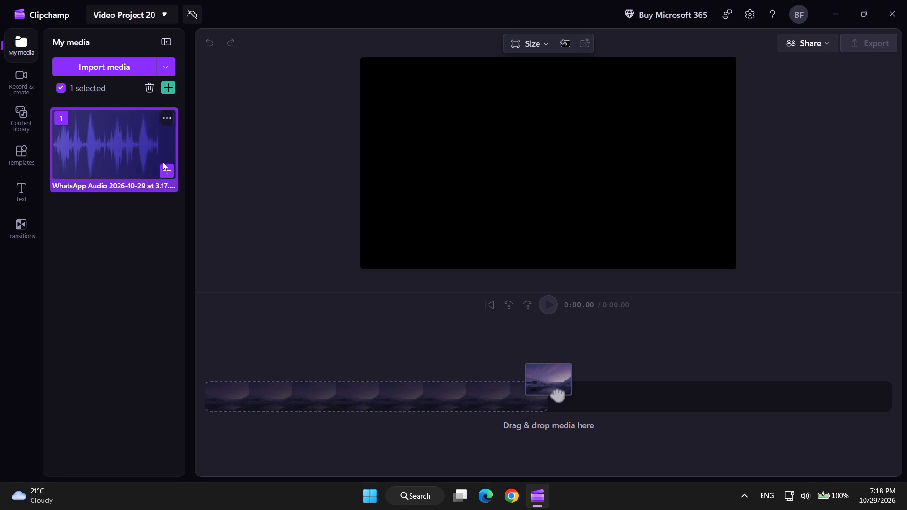
Add the imported WhatsApp audio recording to the timeline and place the playhead near its start, at about 0:01.
left_click(164, 167)
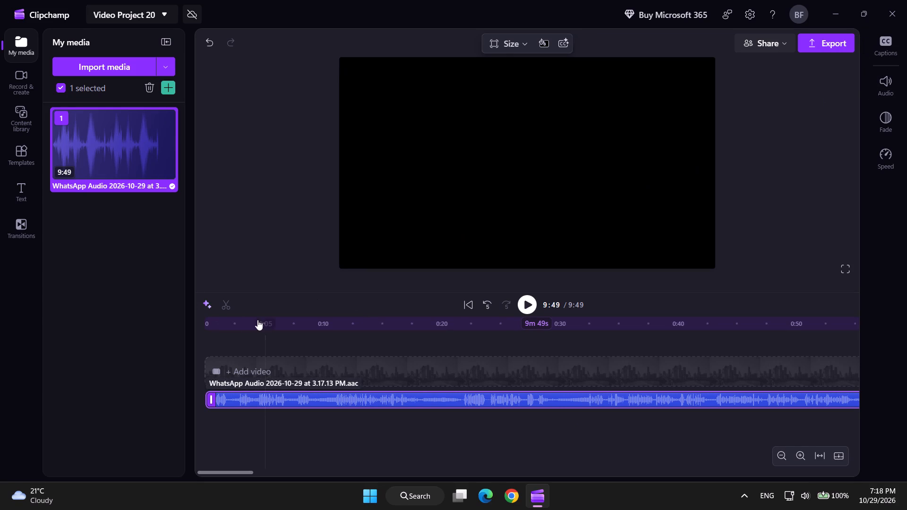
left_click(218, 365)
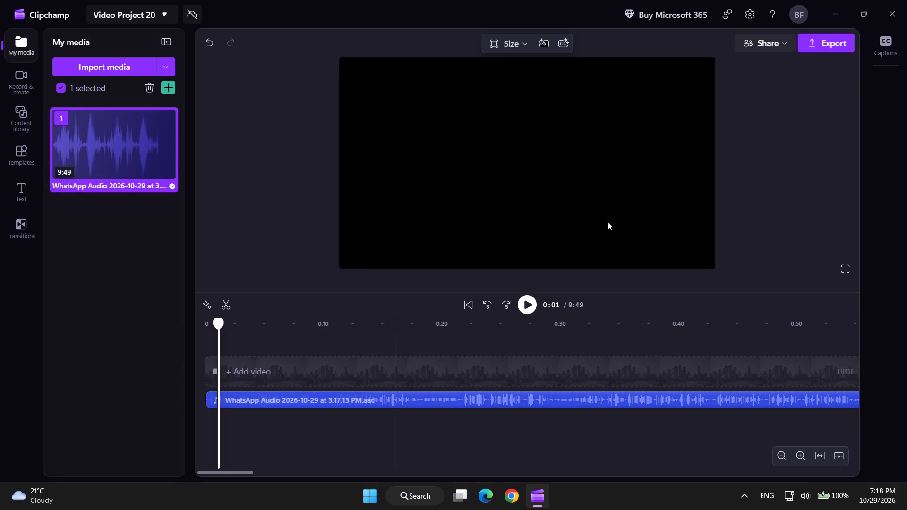
Generate AI autocaptions for the audio with the transcription language set to Hindi (India).
left_click(888, 45)
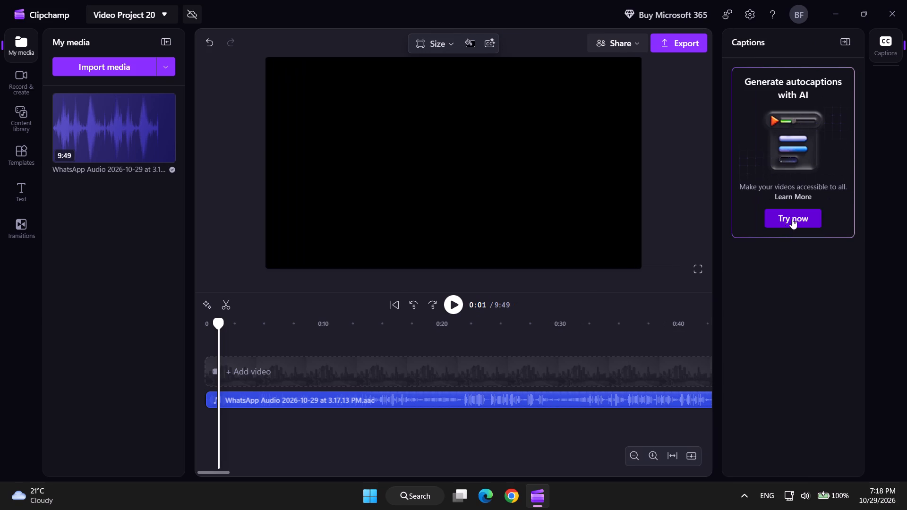
left_click(792, 219)
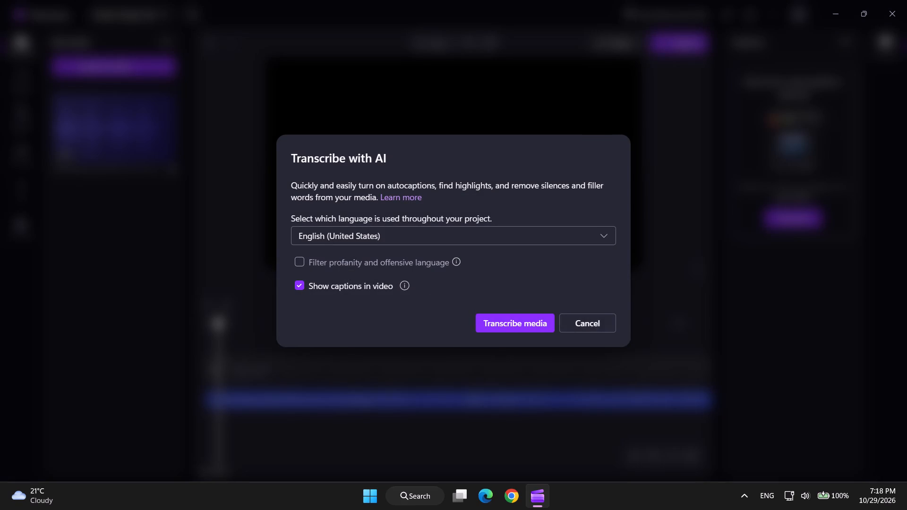
left_click(408, 235)
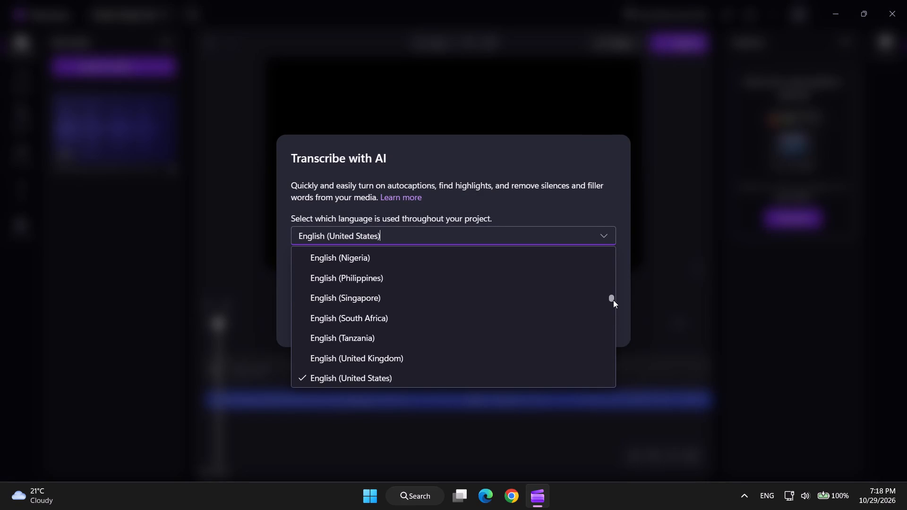
left_click_drag(613, 300, 613, 306)
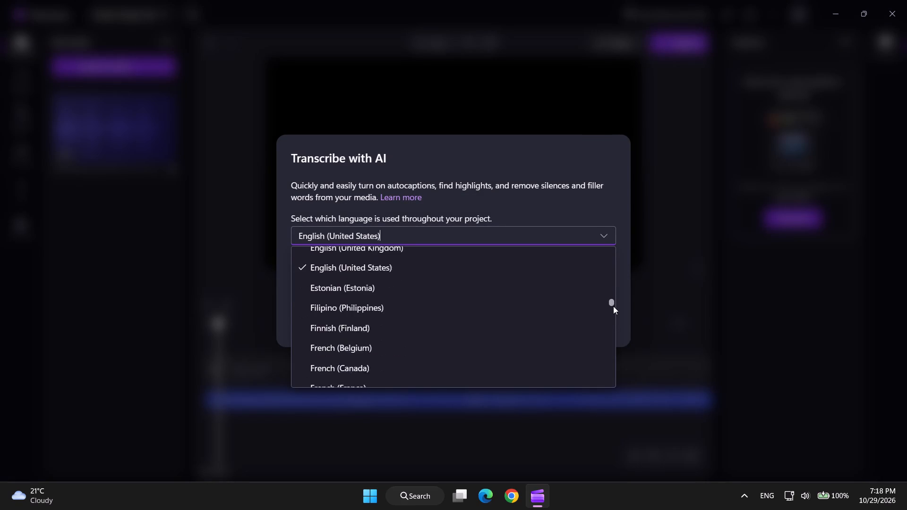
left_click_drag(613, 306, 614, 314)
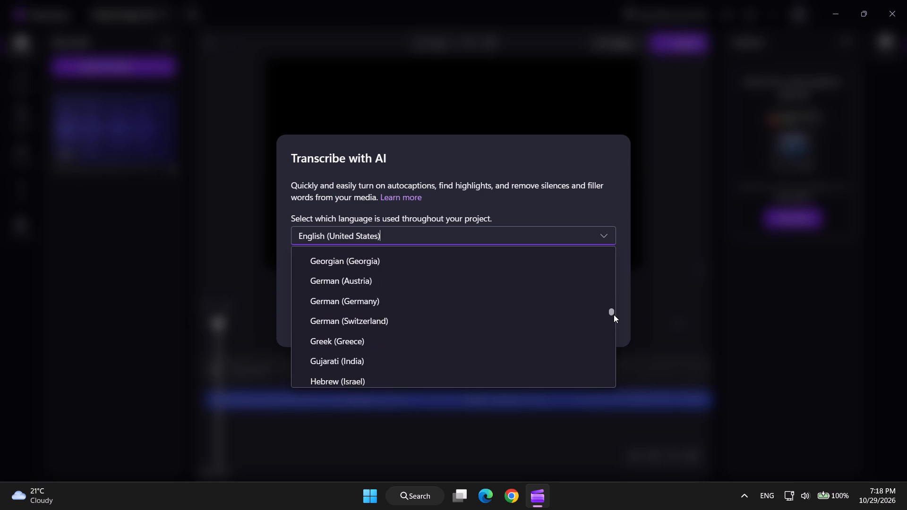
left_click_drag(614, 314, 615, 318)
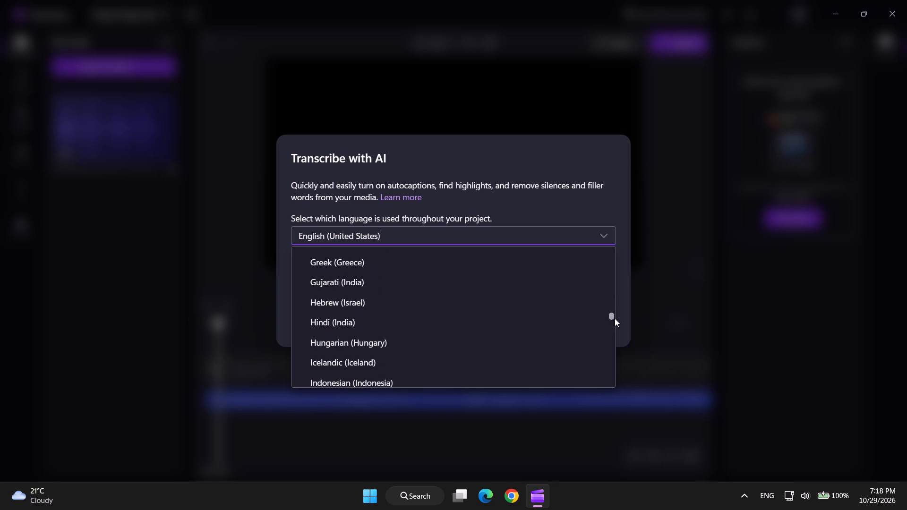
left_click(385, 325)
left_click(494, 324)
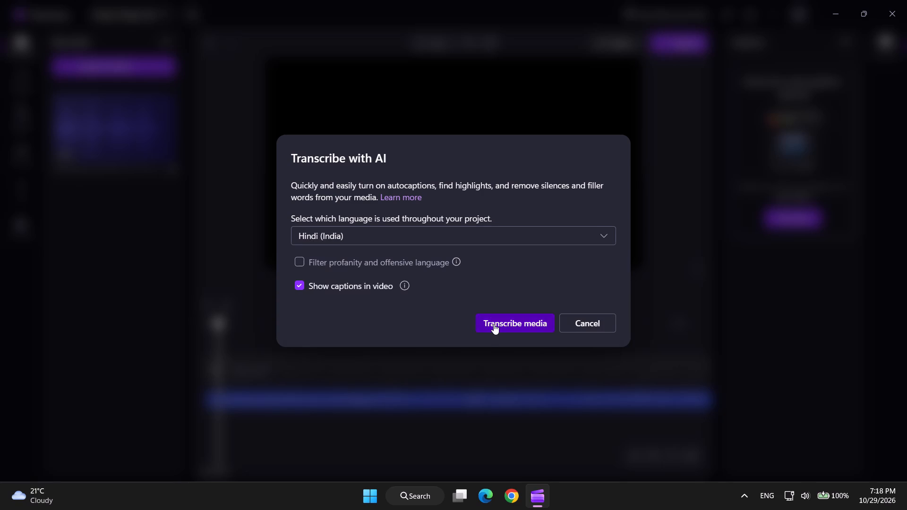
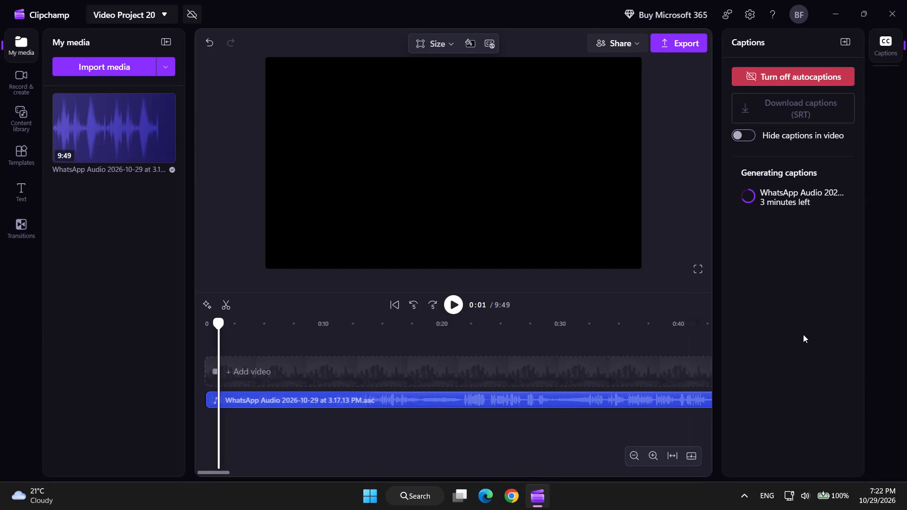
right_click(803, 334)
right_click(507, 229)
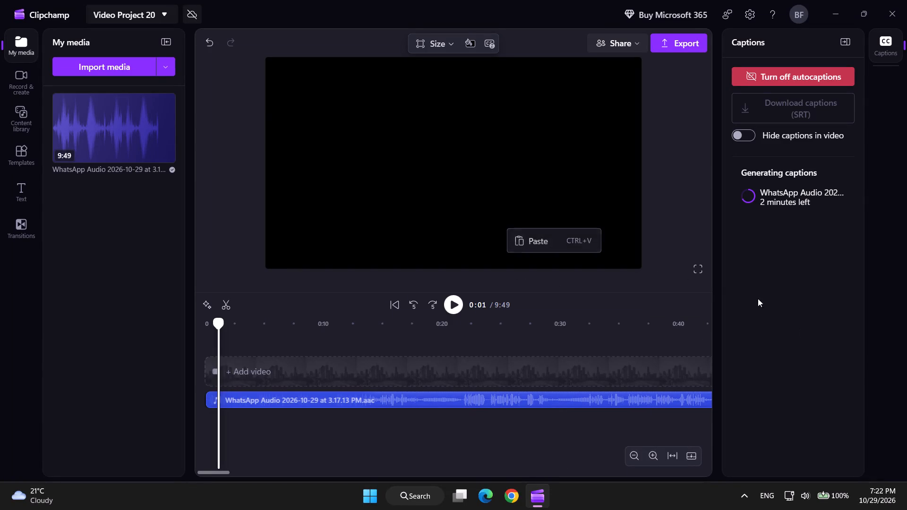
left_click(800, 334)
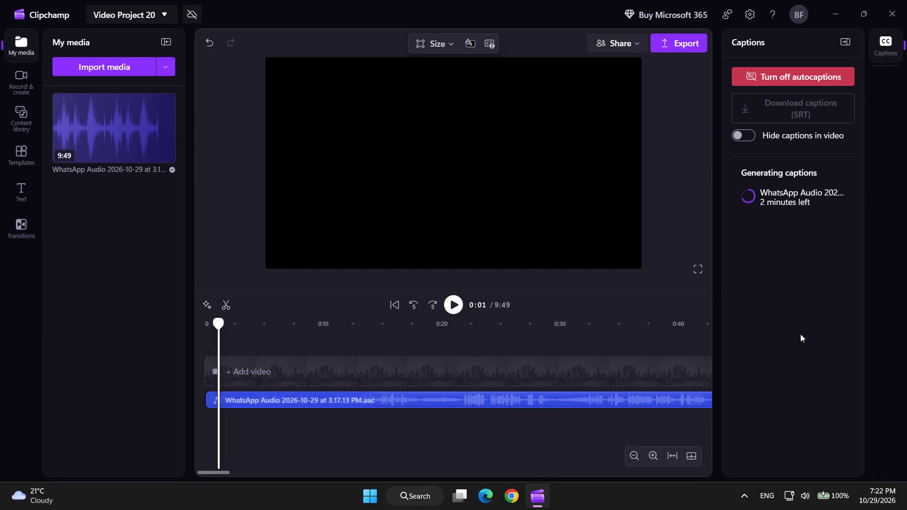
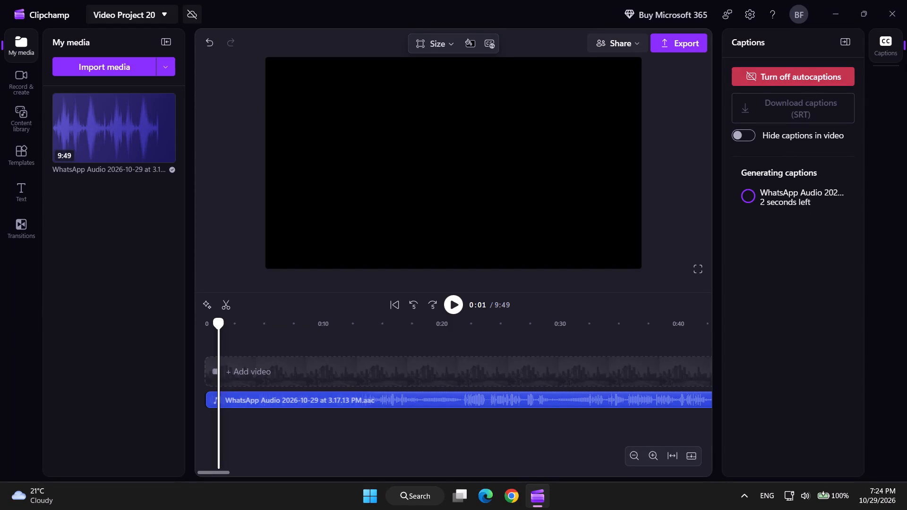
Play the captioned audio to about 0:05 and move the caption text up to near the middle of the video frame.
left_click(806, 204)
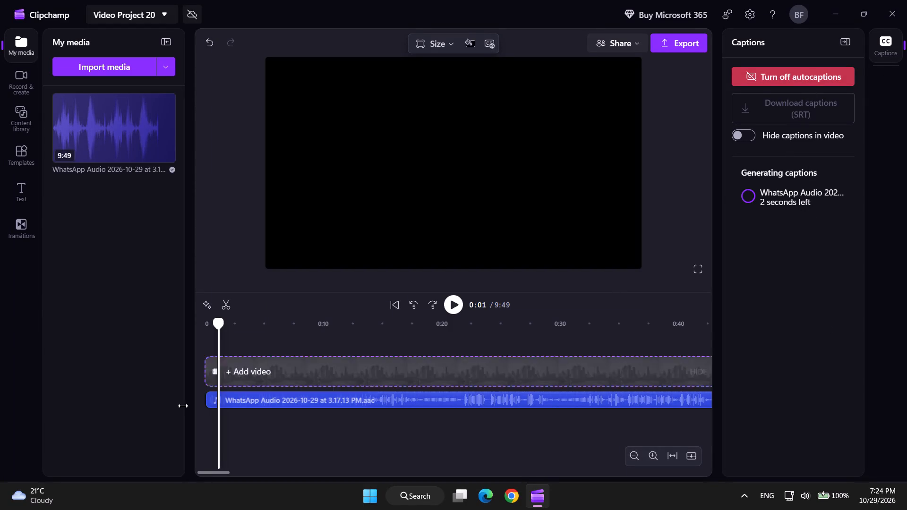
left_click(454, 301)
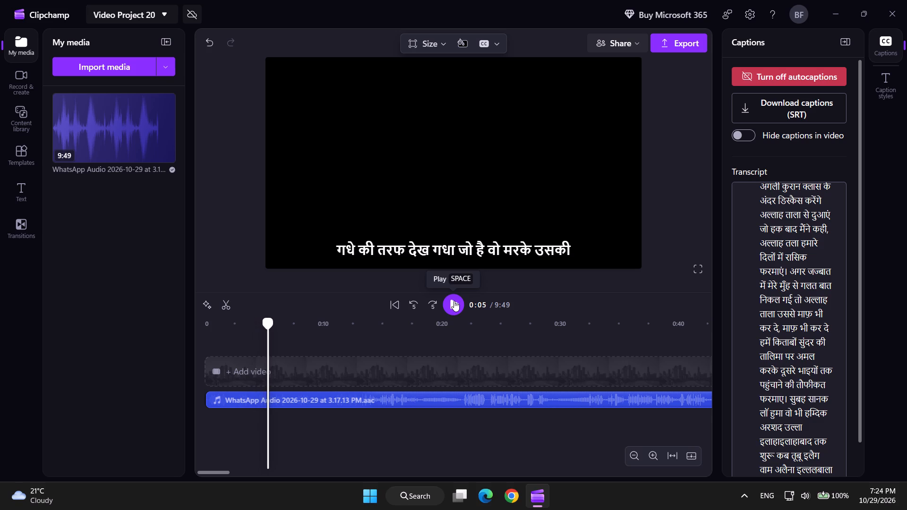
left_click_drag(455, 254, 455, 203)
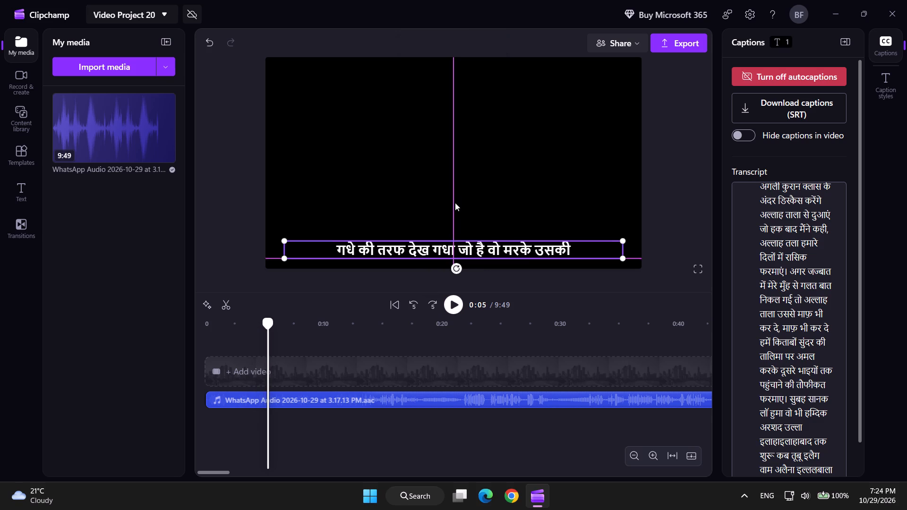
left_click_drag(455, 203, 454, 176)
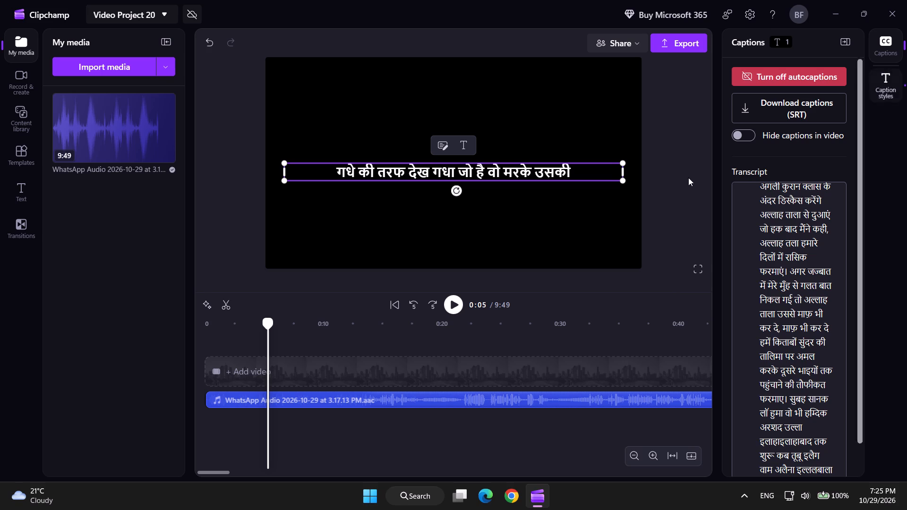
Return the playhead to 0:00 and apply the Creator text style to the captions.
left_click_drag(268, 323, 198, 325)
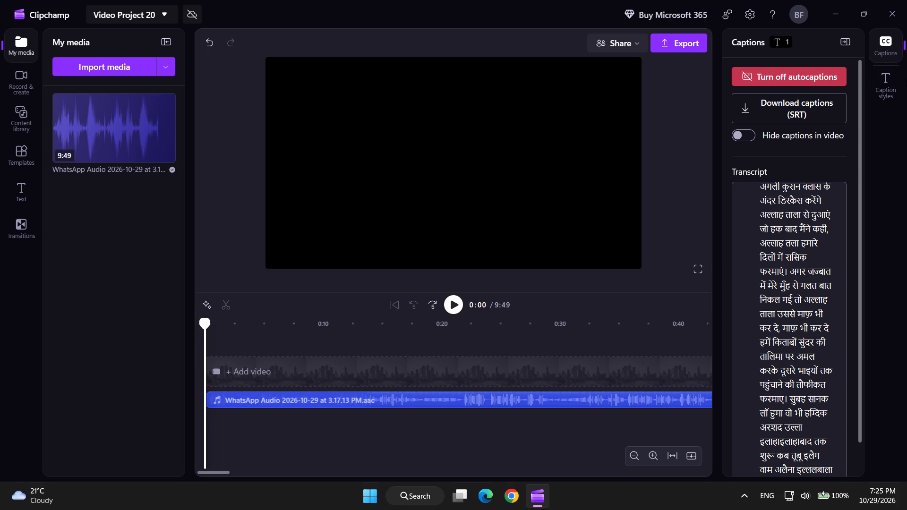
left_click(886, 97)
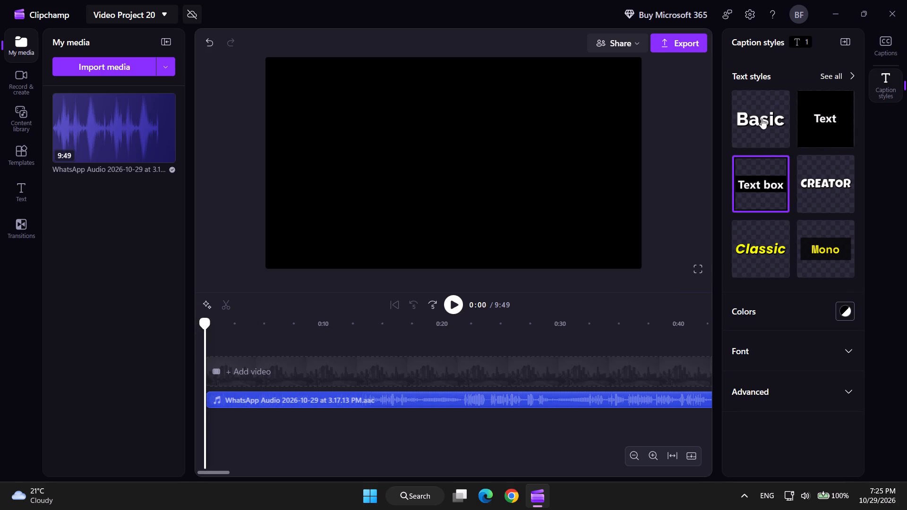
left_click(801, 167)
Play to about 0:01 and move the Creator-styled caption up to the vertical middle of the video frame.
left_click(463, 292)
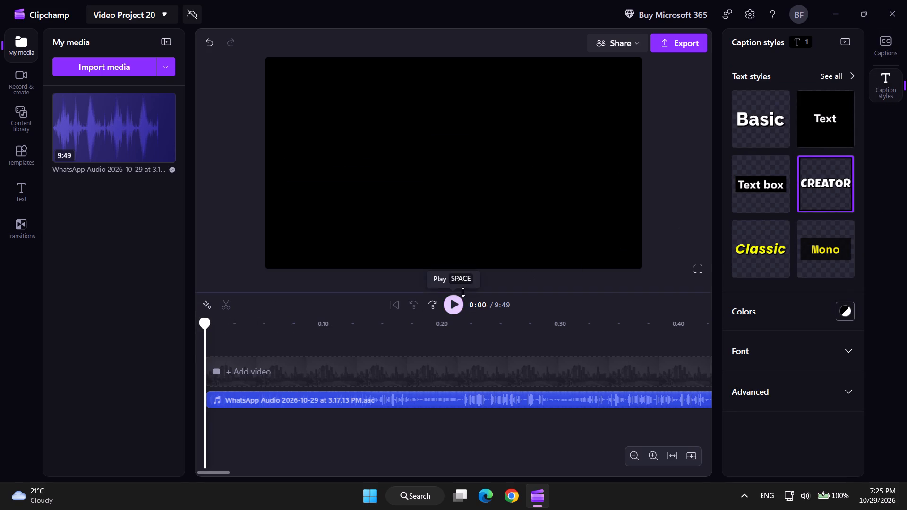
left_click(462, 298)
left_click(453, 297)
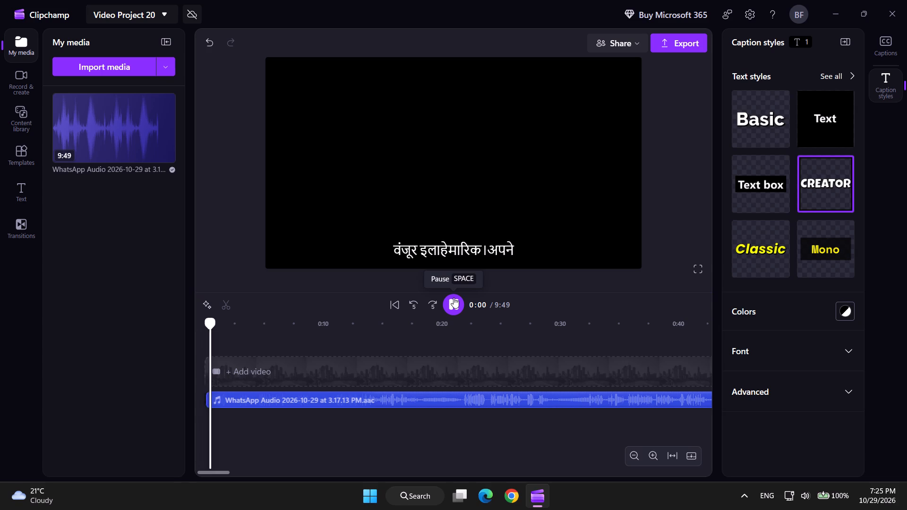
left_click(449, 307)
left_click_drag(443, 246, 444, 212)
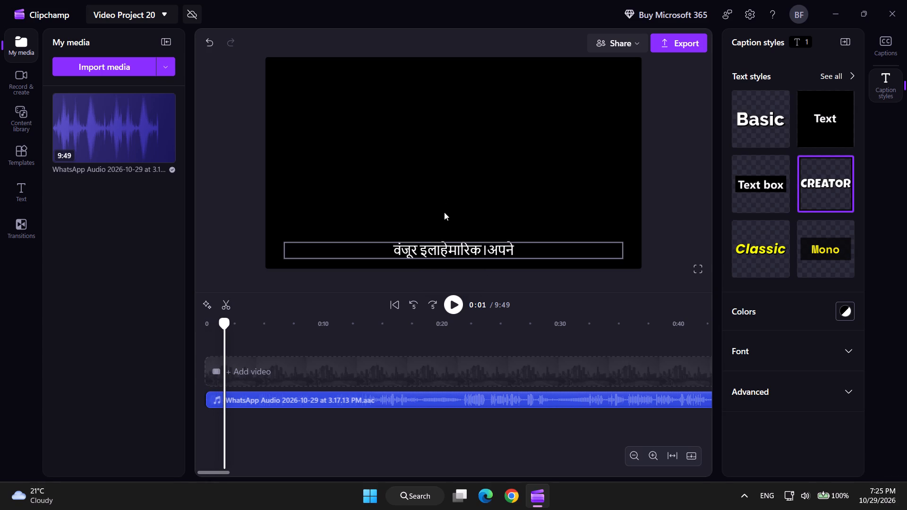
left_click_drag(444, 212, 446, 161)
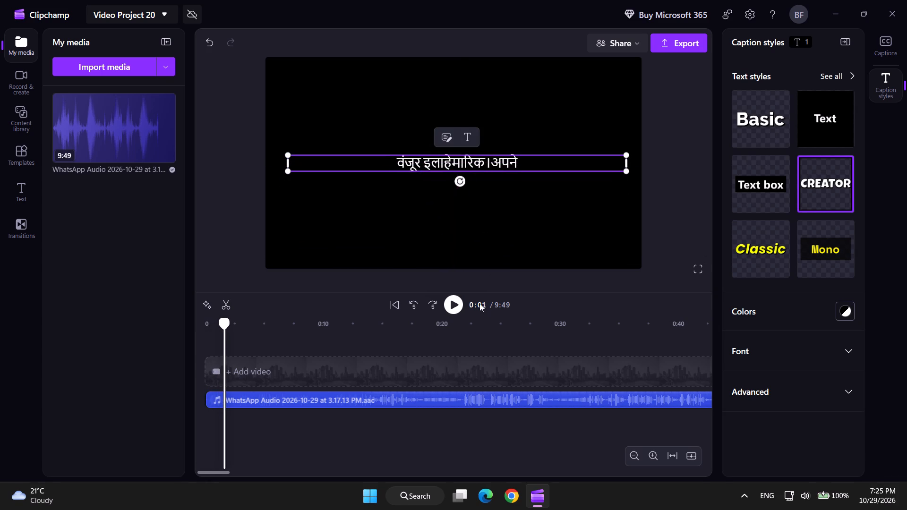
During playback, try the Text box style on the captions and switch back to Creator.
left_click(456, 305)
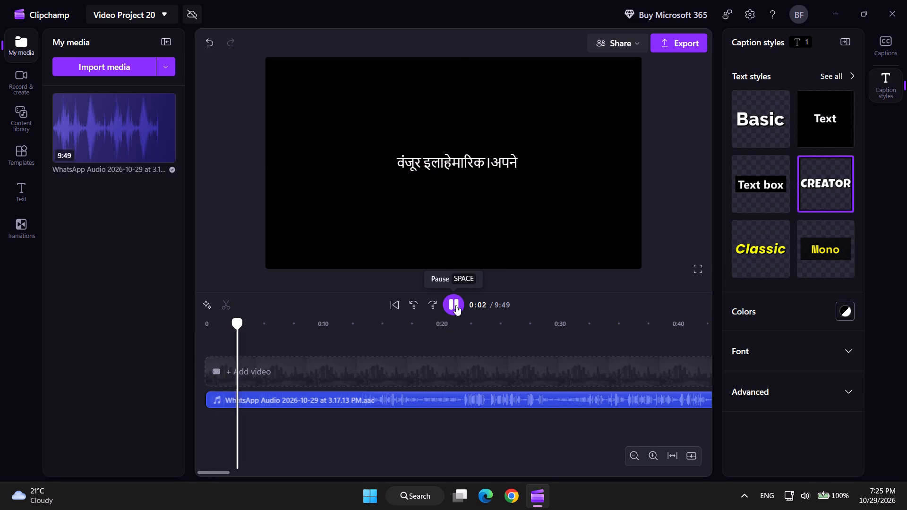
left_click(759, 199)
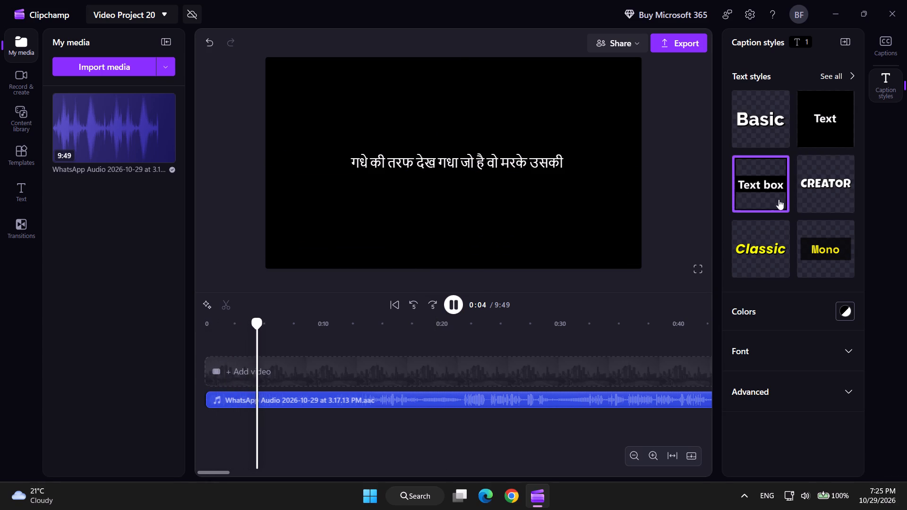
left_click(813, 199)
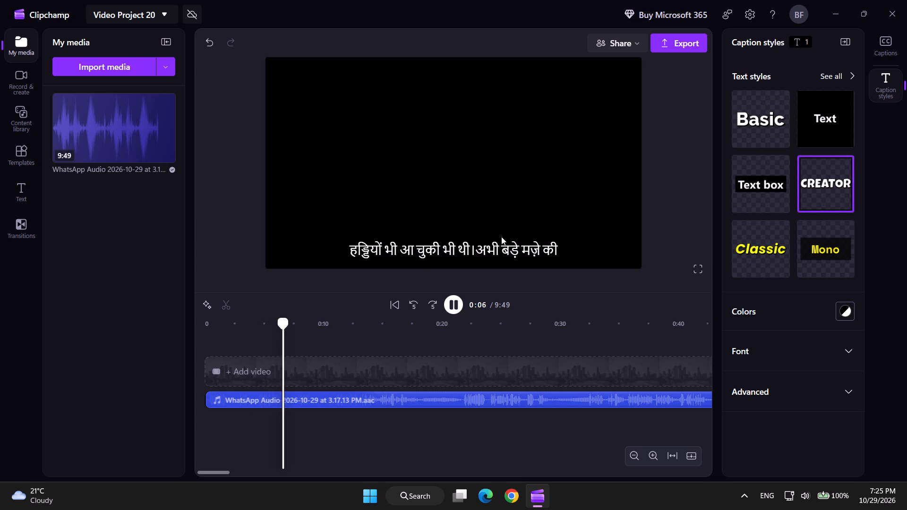
Move the captions up to just below the middle of the video frame and play them from 0:10 to about 0:16.
left_click_drag(446, 249, 446, 174)
left_click(446, 261)
left_click(448, 248)
left_click(449, 303)
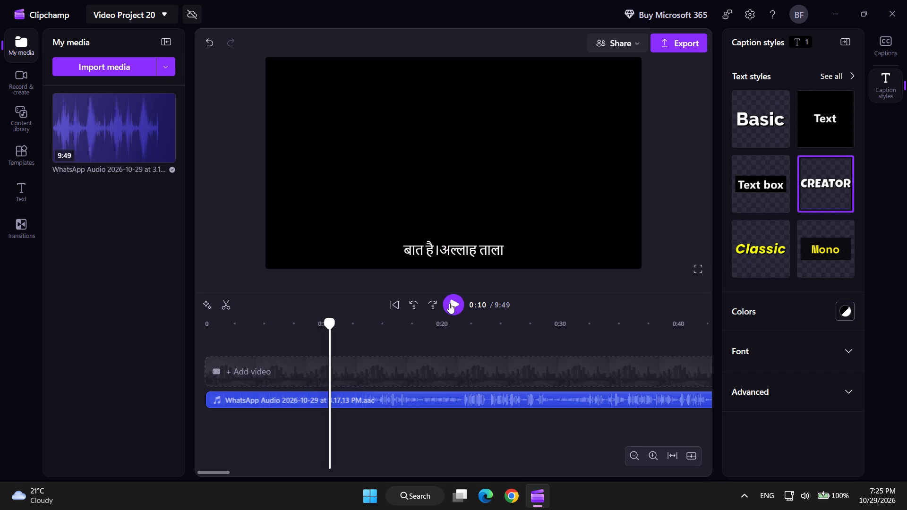
left_click_drag(459, 252, 462, 181)
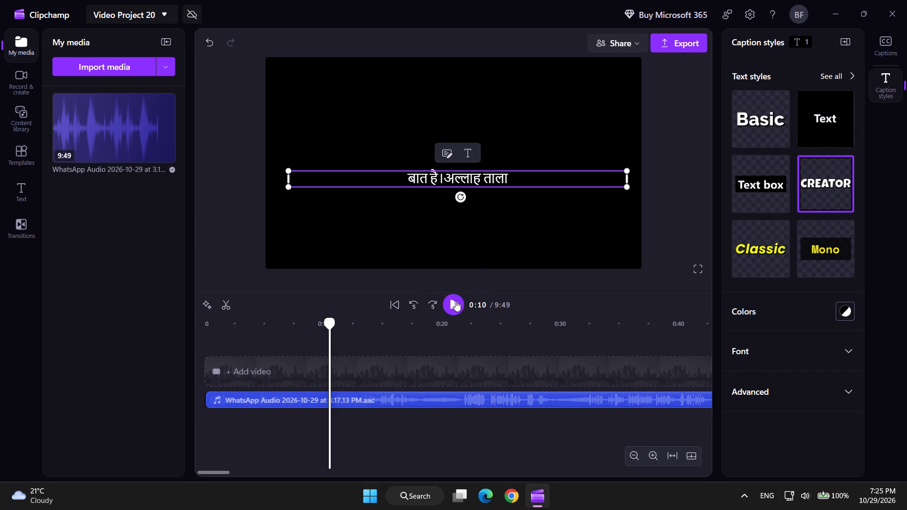
left_click(456, 298)
left_click(473, 184)
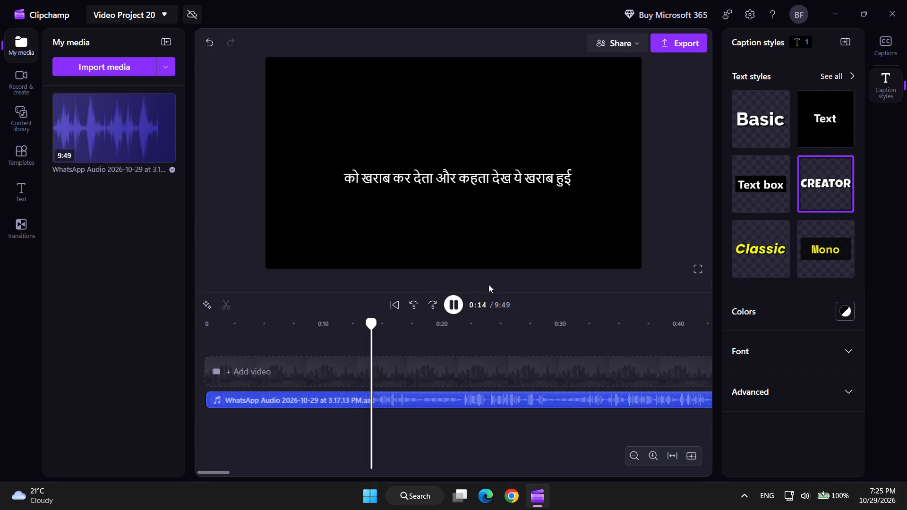
left_click(451, 304)
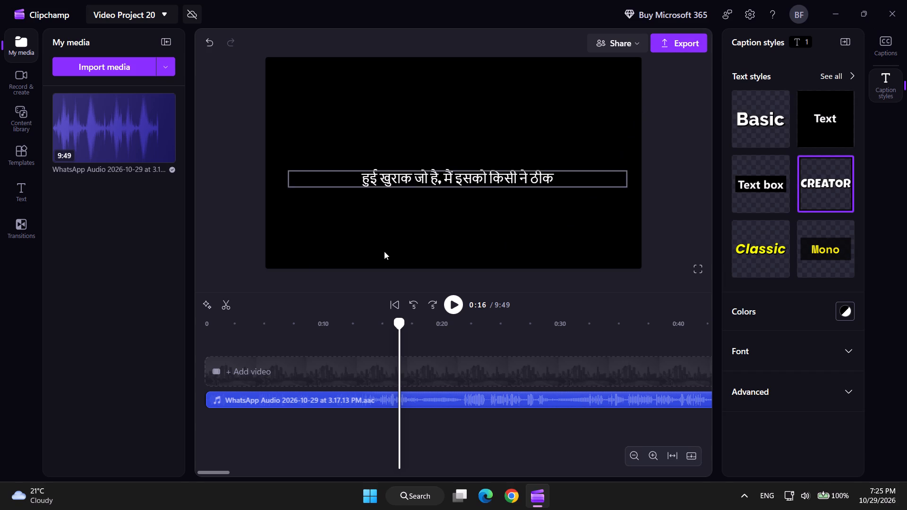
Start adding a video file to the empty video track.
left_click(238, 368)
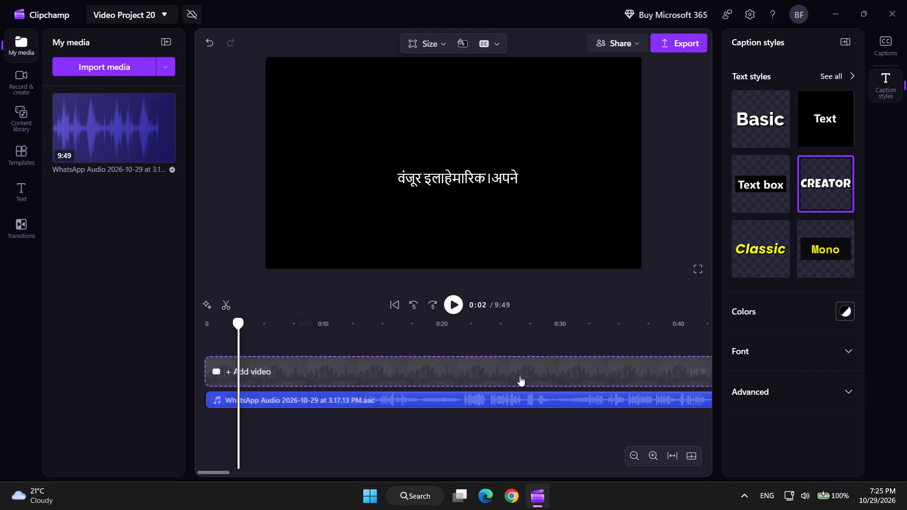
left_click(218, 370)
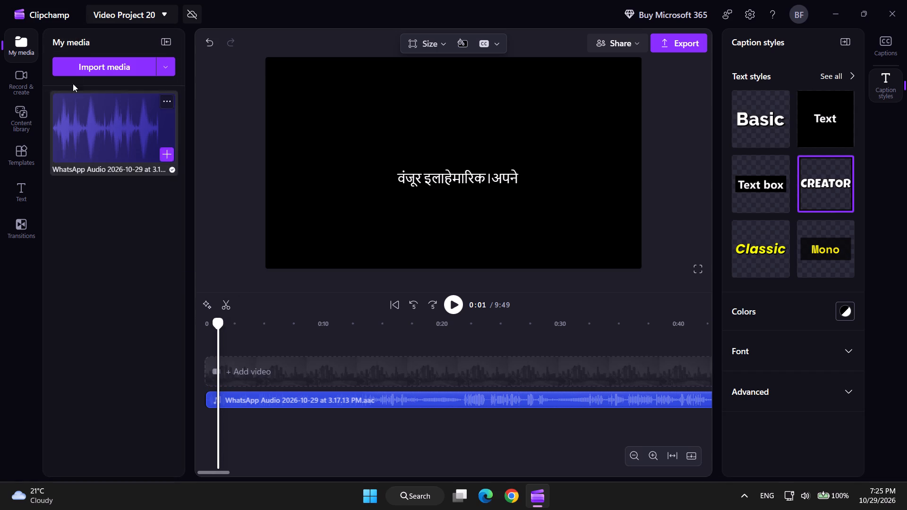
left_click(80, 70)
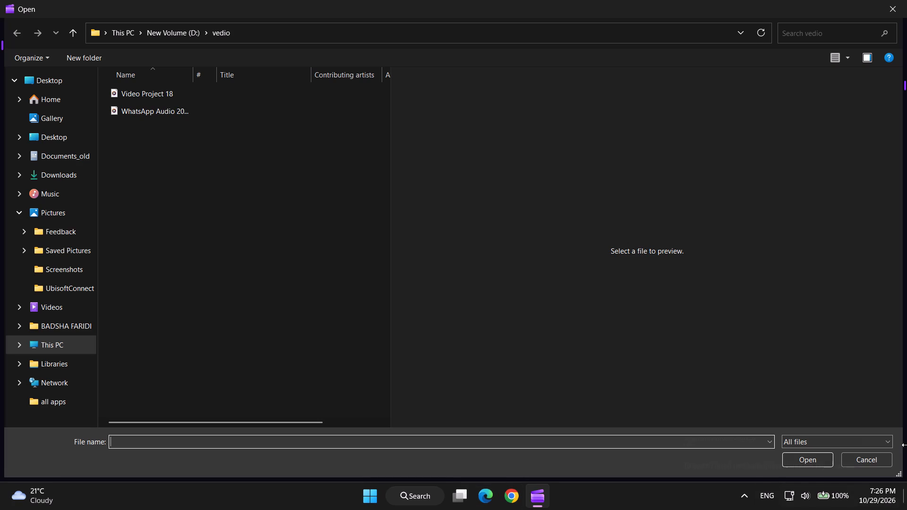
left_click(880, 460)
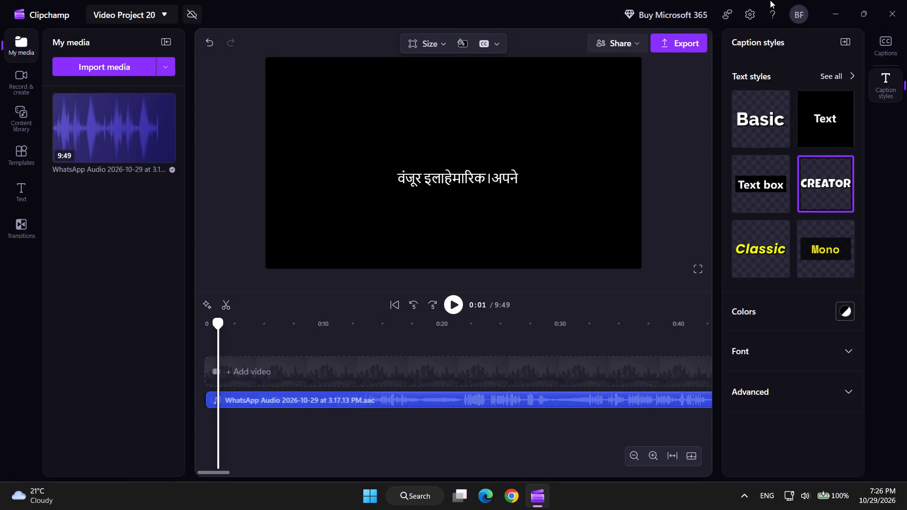
Check which export quality options are available for the project, then close the export settings without exporting.
left_click(683, 42)
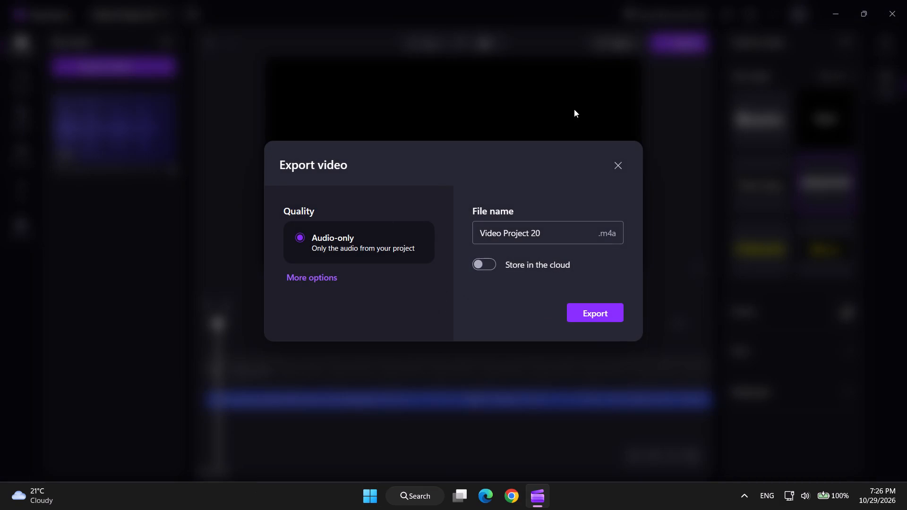
left_click(616, 171)
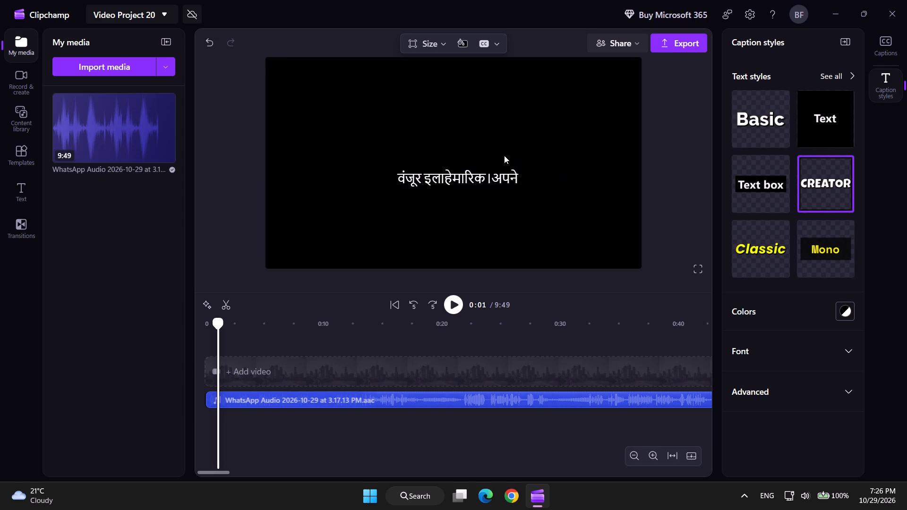
Open the file picker for importing media into the project.
left_click(246, 372)
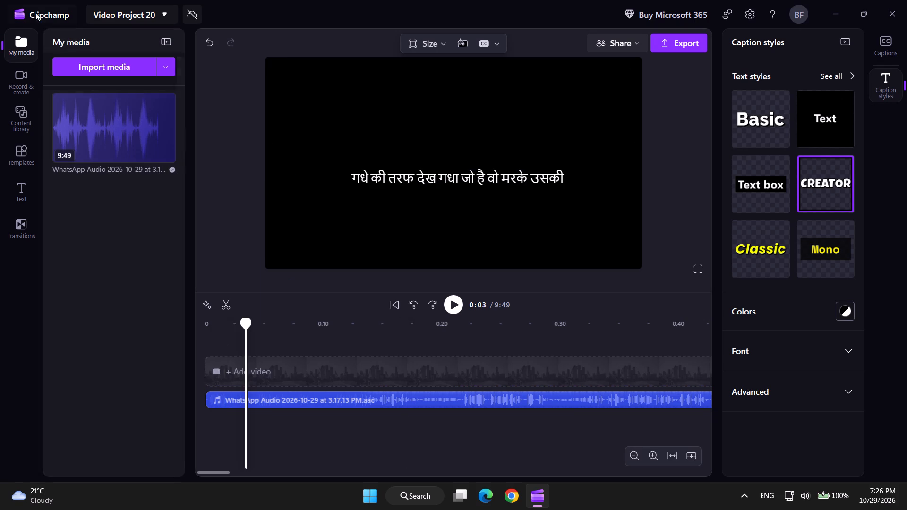
left_click(78, 66)
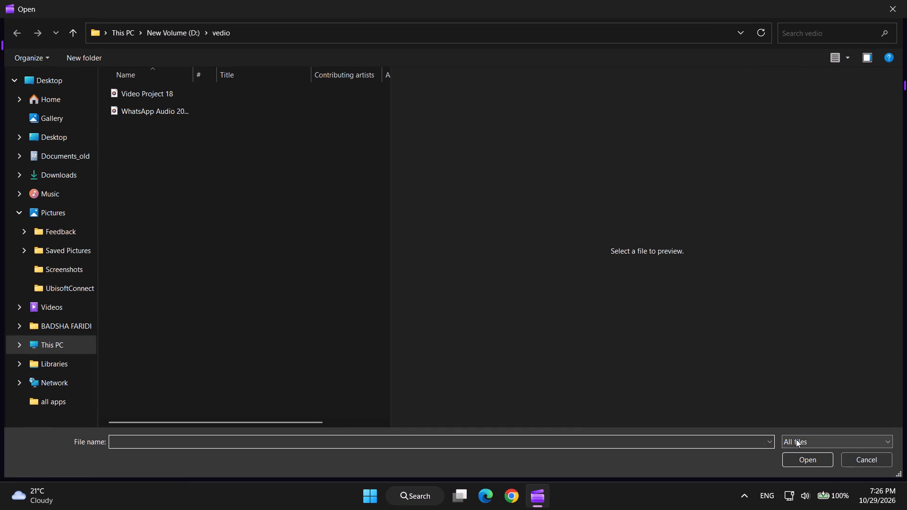
Switch to Google Chrome and open it with the KAKASHI profile.
left_click(515, 498)
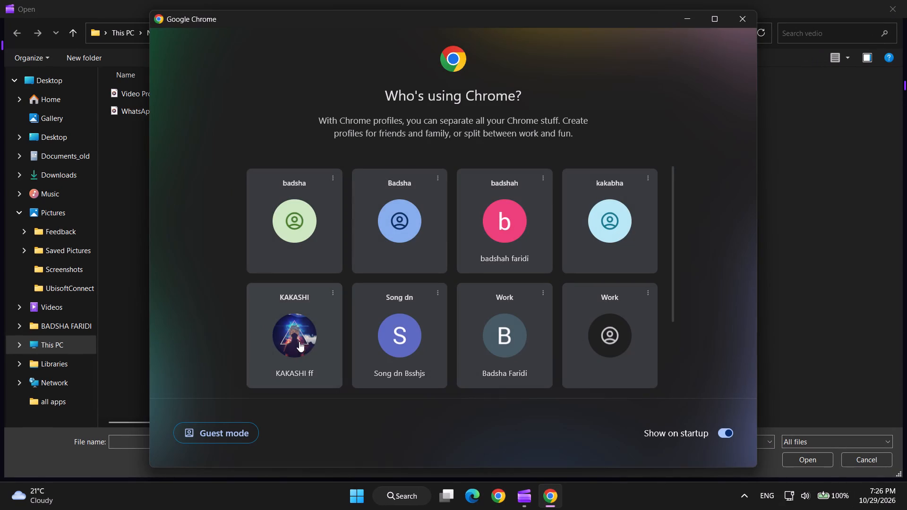
left_click(300, 346)
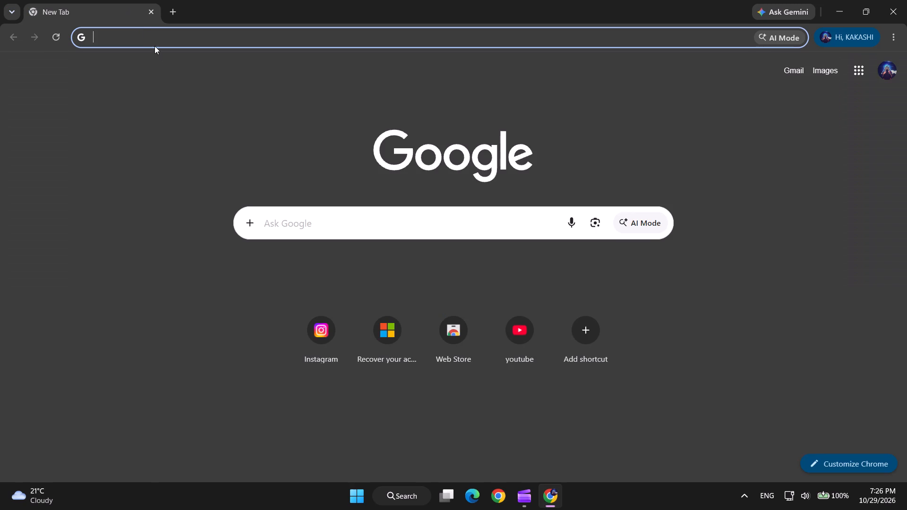
Search Google for "youtube" and open the YouTube website from the results.
left_click(154, 42)
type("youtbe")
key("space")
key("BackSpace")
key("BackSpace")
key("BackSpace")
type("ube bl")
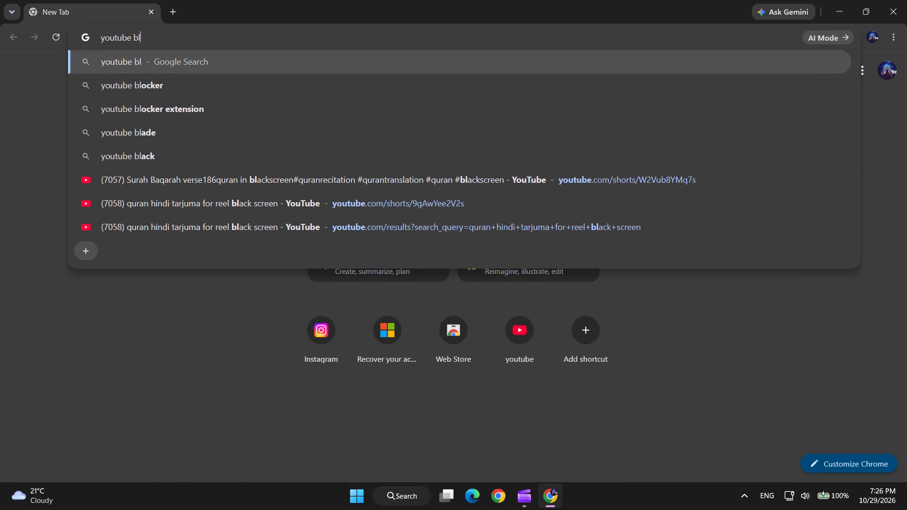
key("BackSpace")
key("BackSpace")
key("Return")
left_click(166, 188)
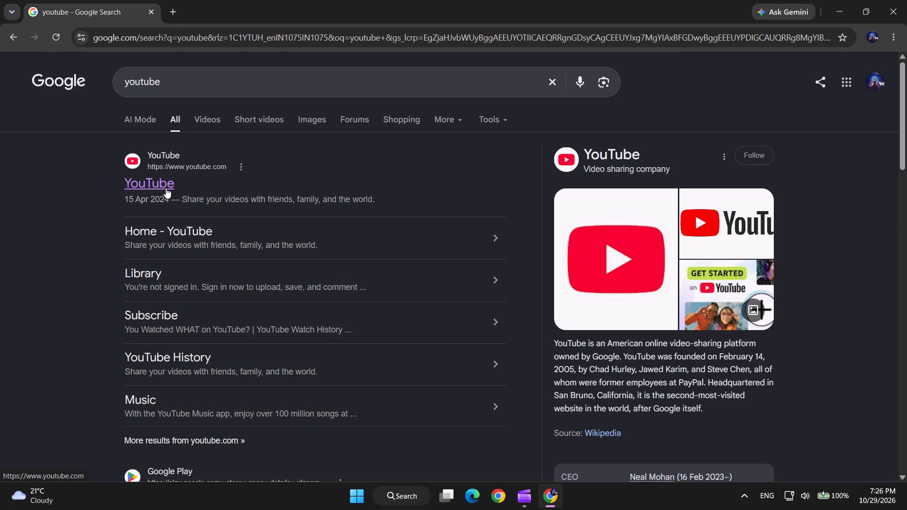
In Chrome, open YouTube from the search results and search it for "black screen".
right_click(197, 153)
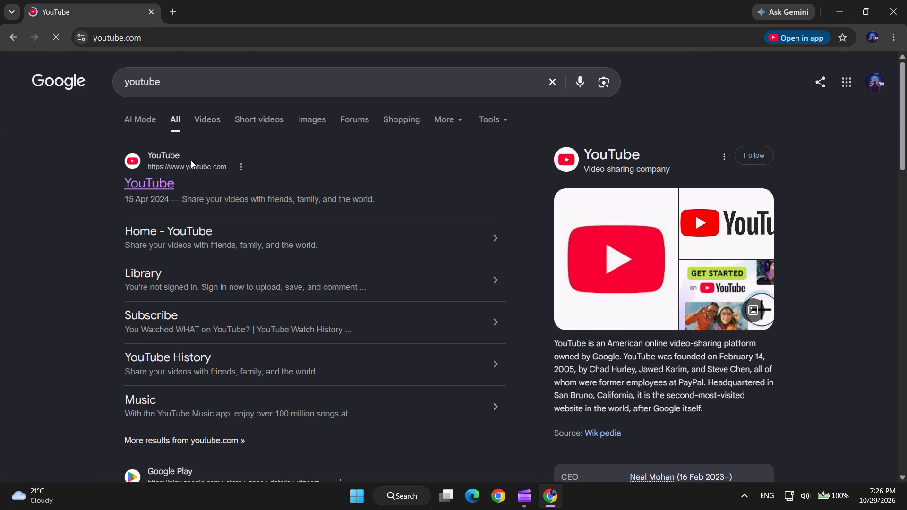
left_click(190, 161)
left_click(388, 70)
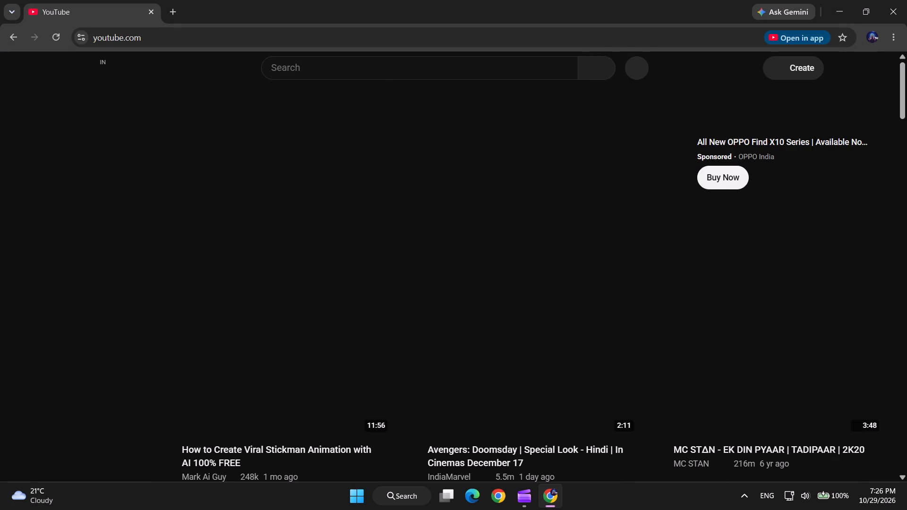
type("black sn")
key("BackSpace")
type("cren")
key("space")
key("Return")
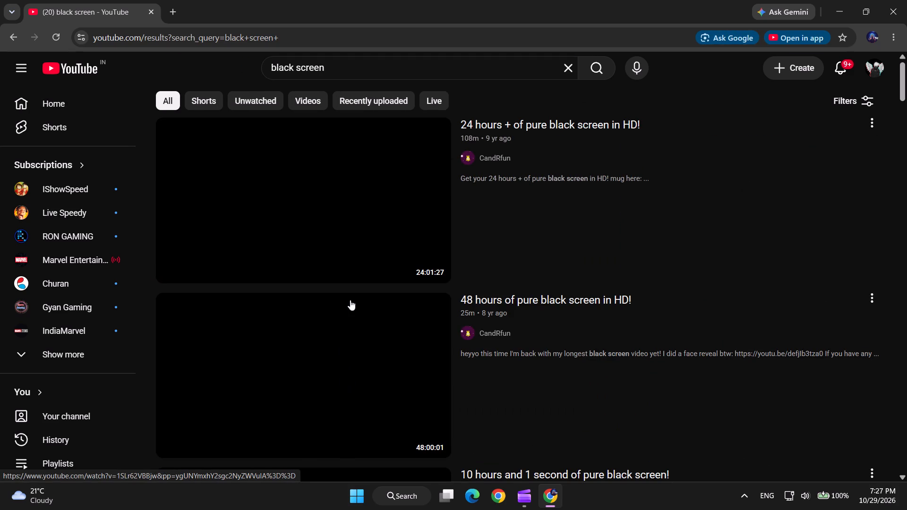
Open the video "10 hours and 1 second of pure black screen!" and pause it.
middle_click(862, 161)
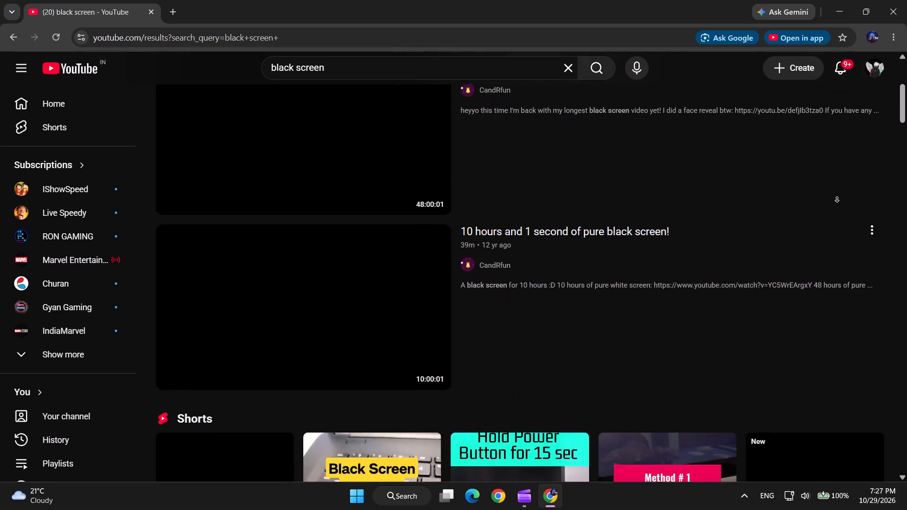
middle_click(837, 195)
left_click(388, 199)
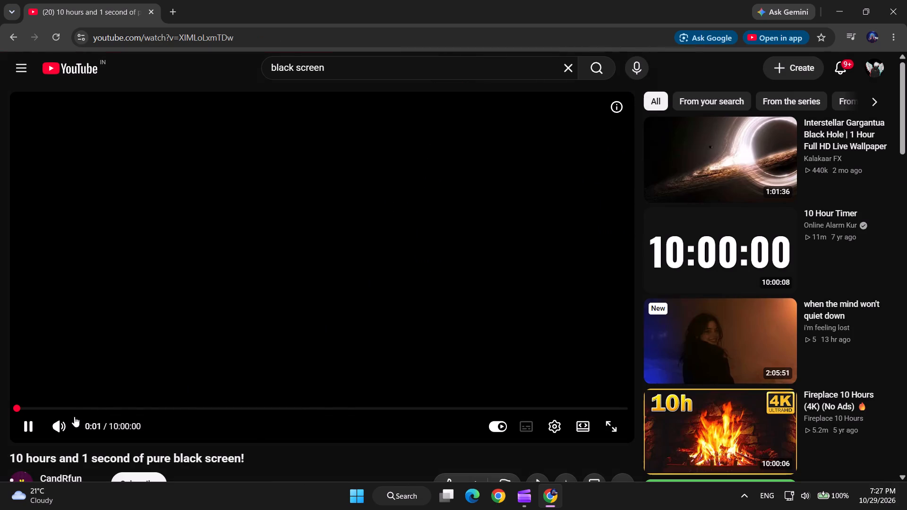
left_click(28, 424)
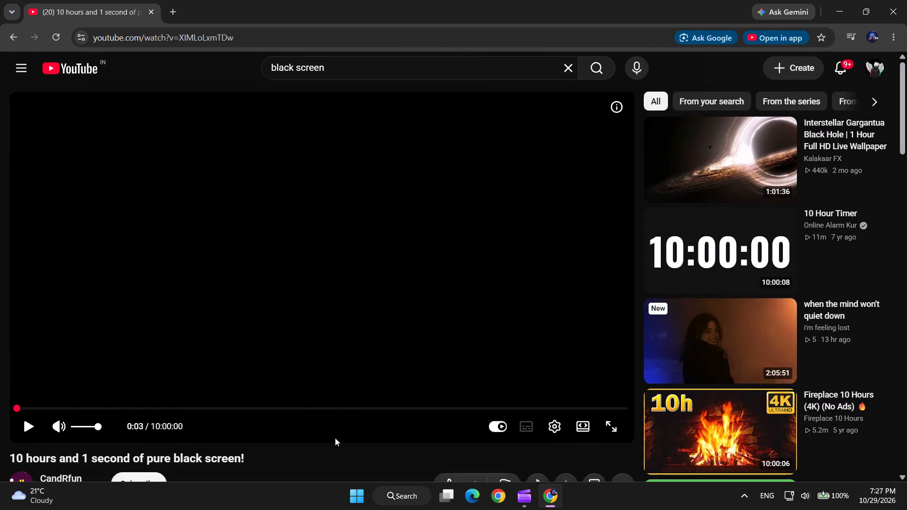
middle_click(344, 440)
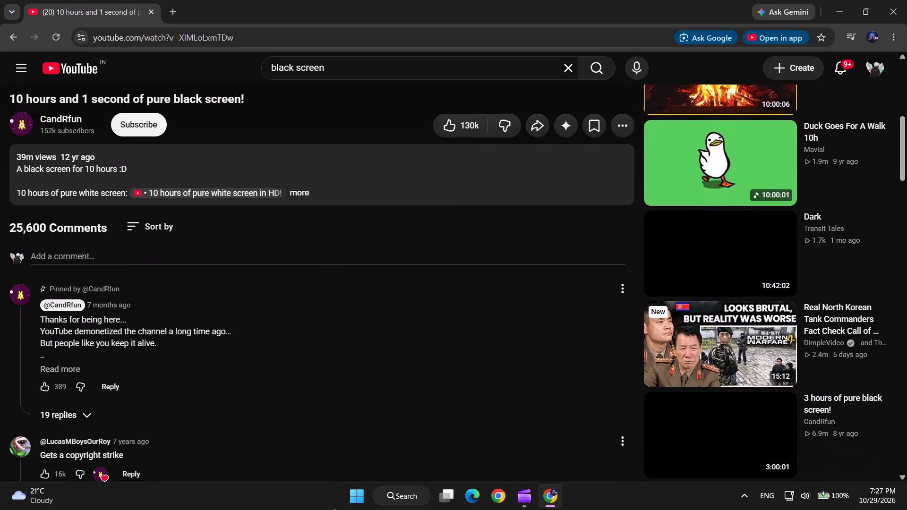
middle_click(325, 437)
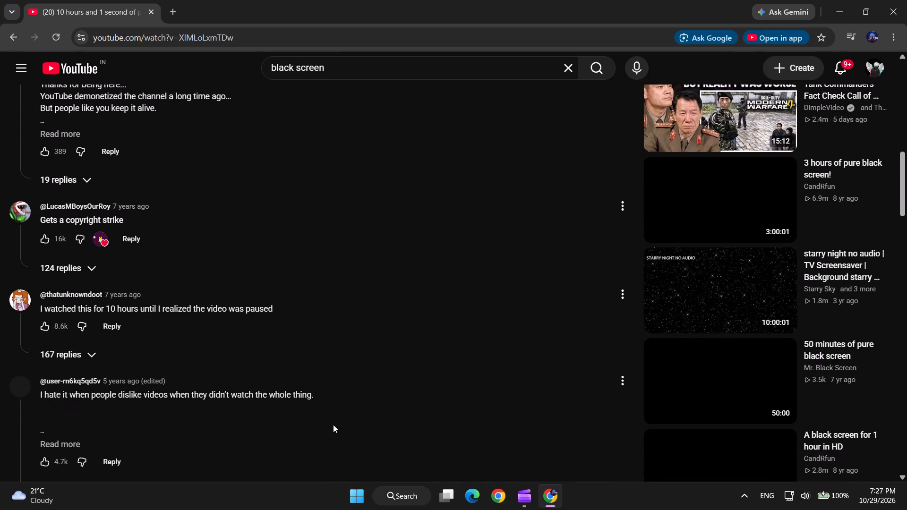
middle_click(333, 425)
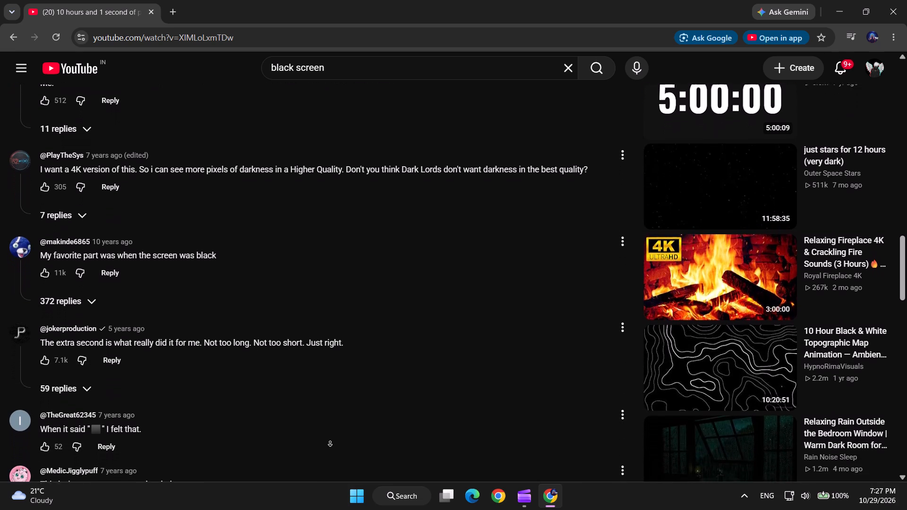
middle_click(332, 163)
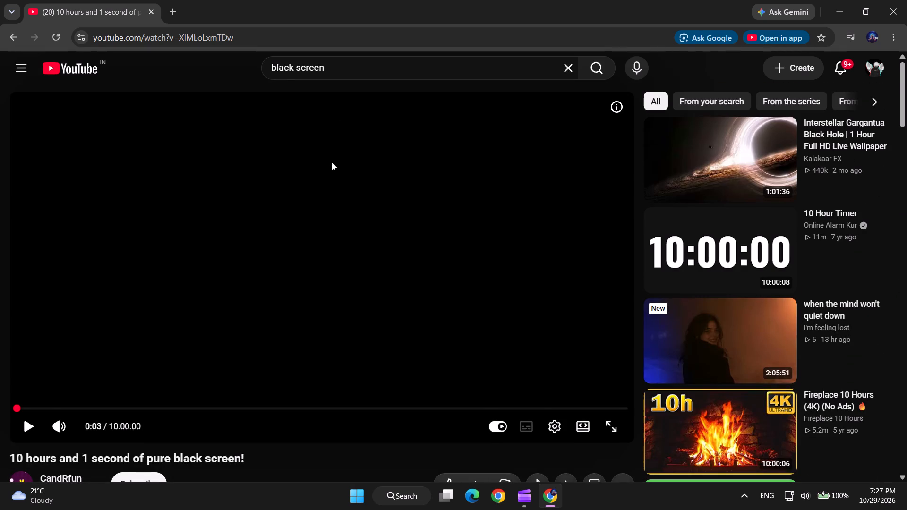
Copy the web address of the black screen video.
left_click(242, 36)
key("ctrl+c")
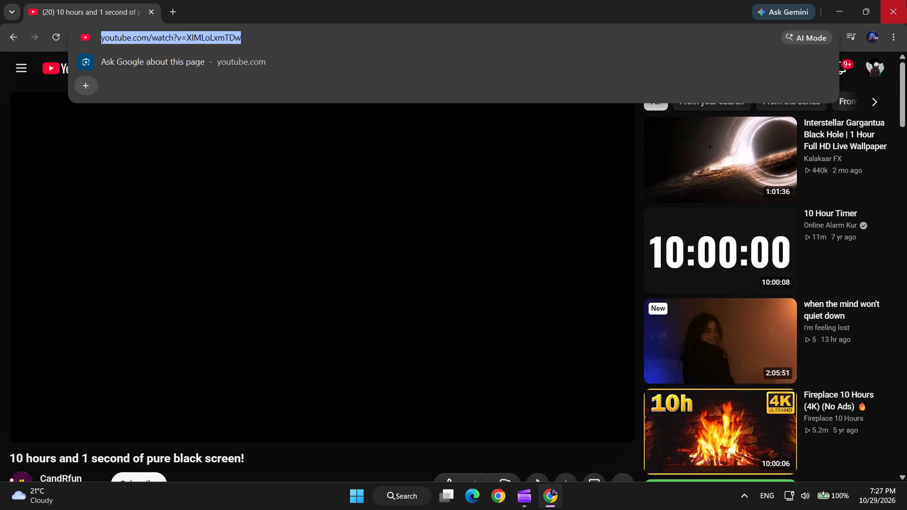
Cancel Clipchamp's pending file selection, minimize the windows and open SaveFrom.net from the desktop.
left_click(846, 5)
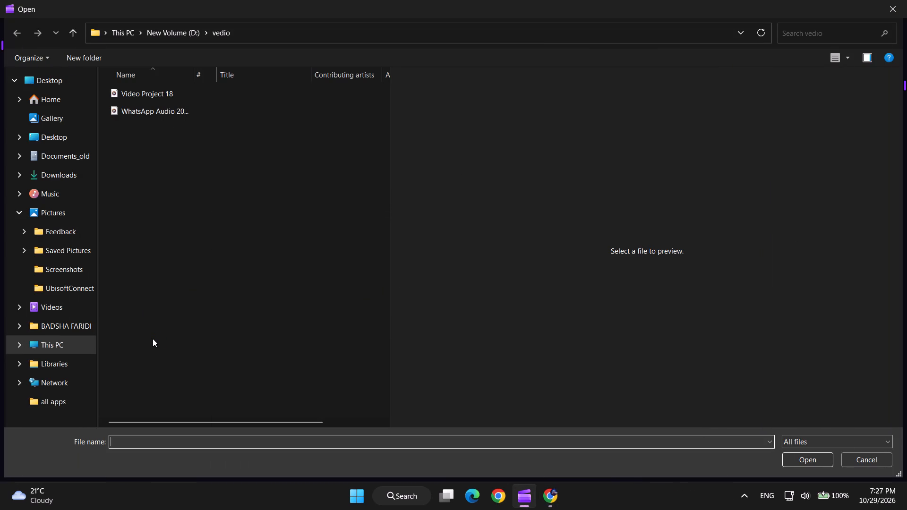
left_click(878, 457)
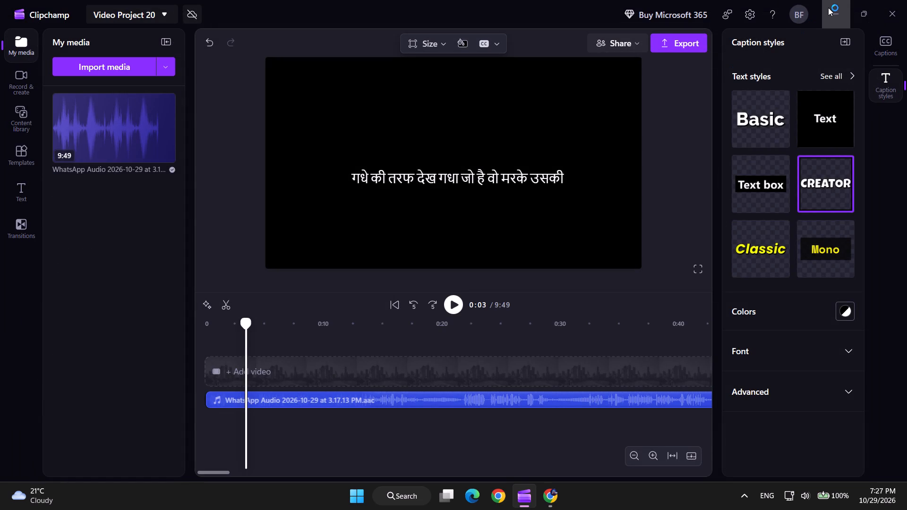
left_click(826, 8)
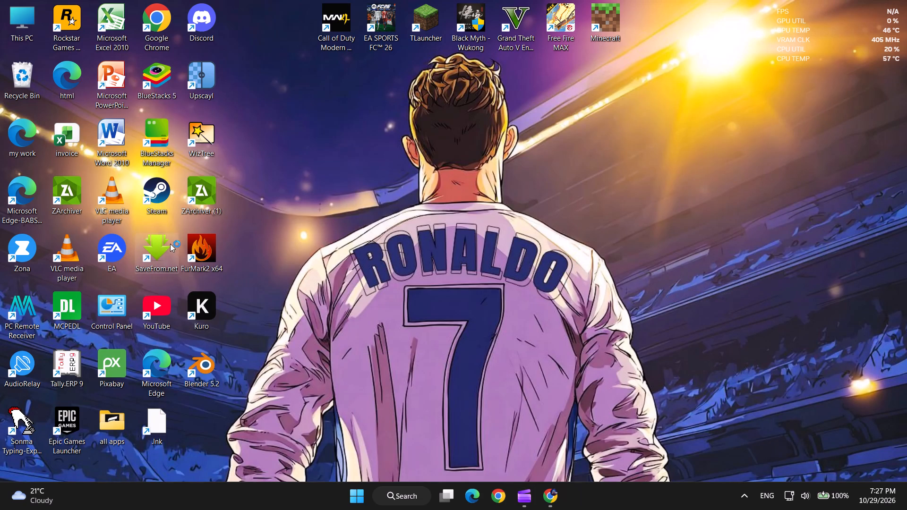
double_click(167, 247)
left_click(502, 261)
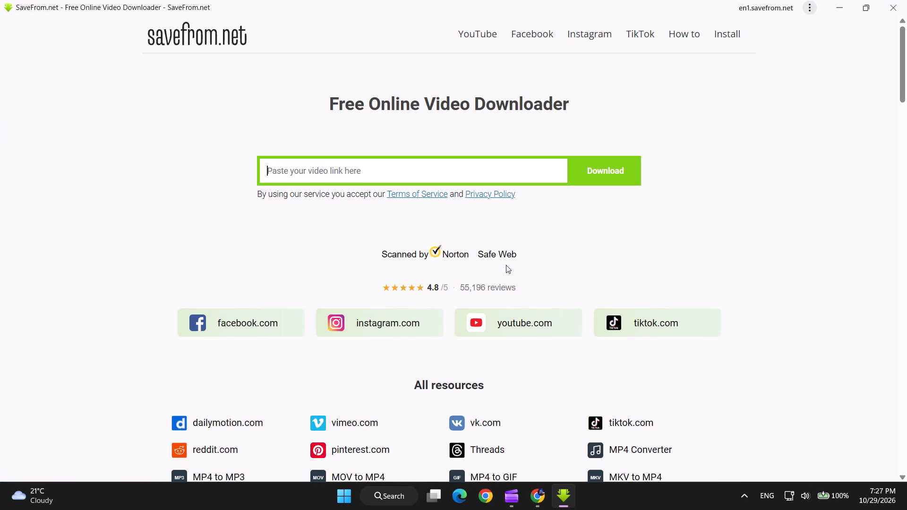
Paste the copied YouTube video address into the SaveFrom.net video link field.
left_click(341, 169)
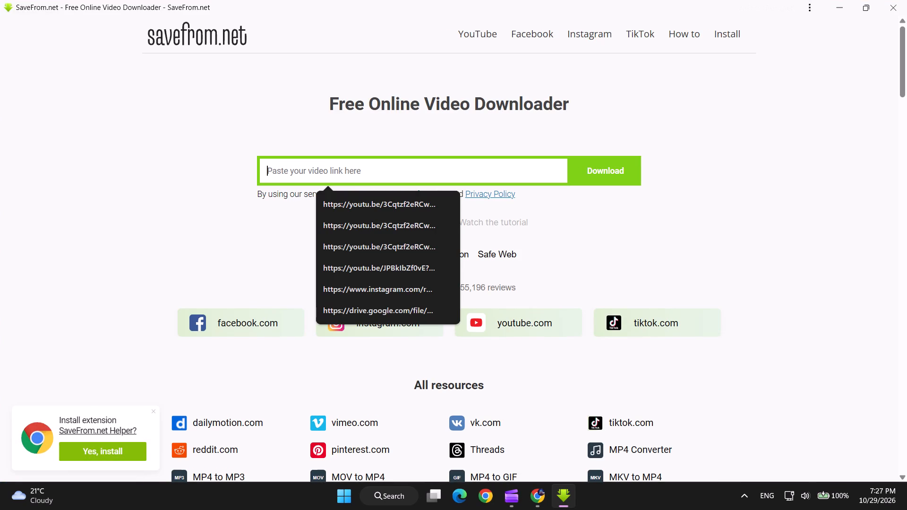
key("ctrl+v")
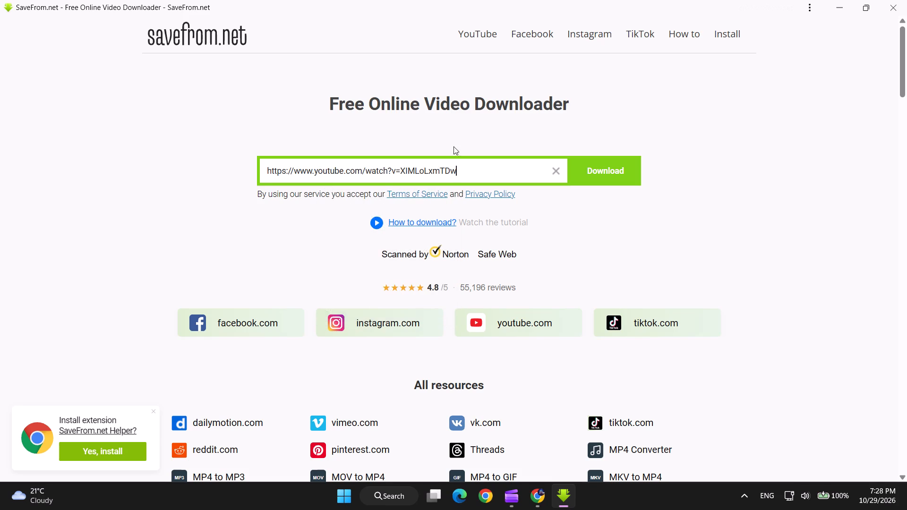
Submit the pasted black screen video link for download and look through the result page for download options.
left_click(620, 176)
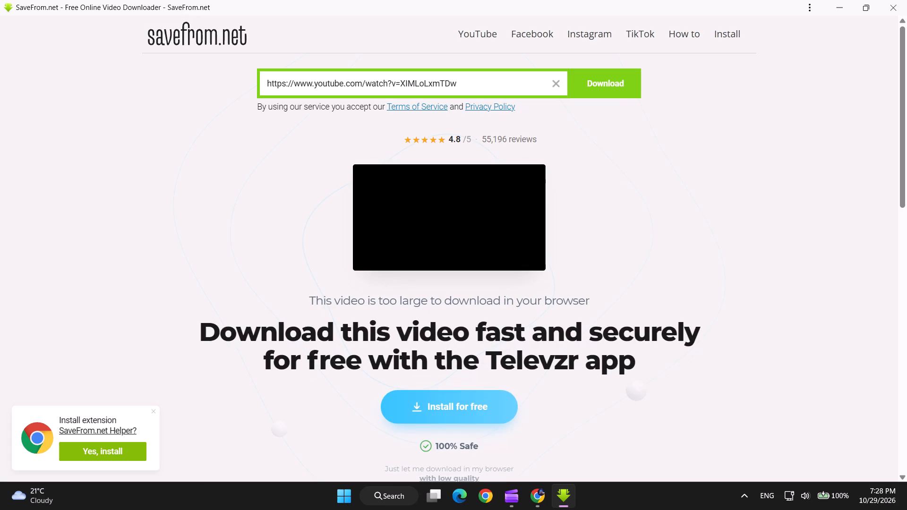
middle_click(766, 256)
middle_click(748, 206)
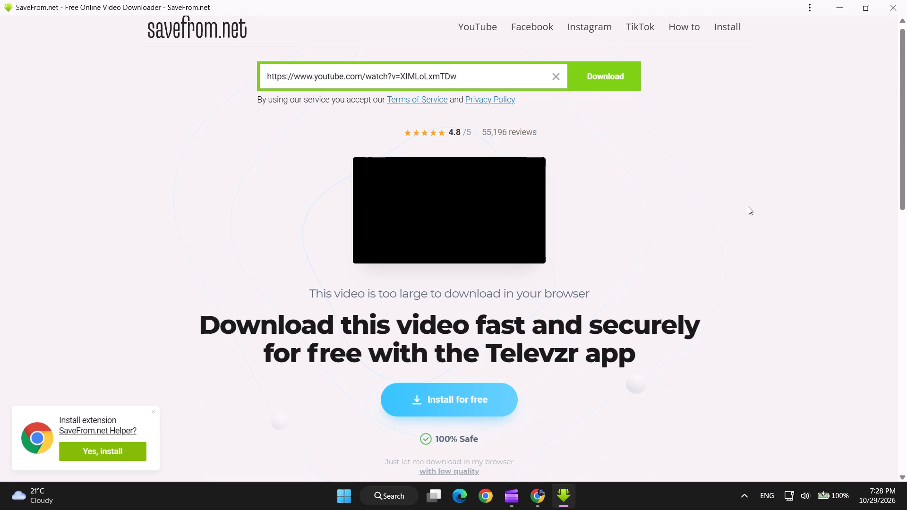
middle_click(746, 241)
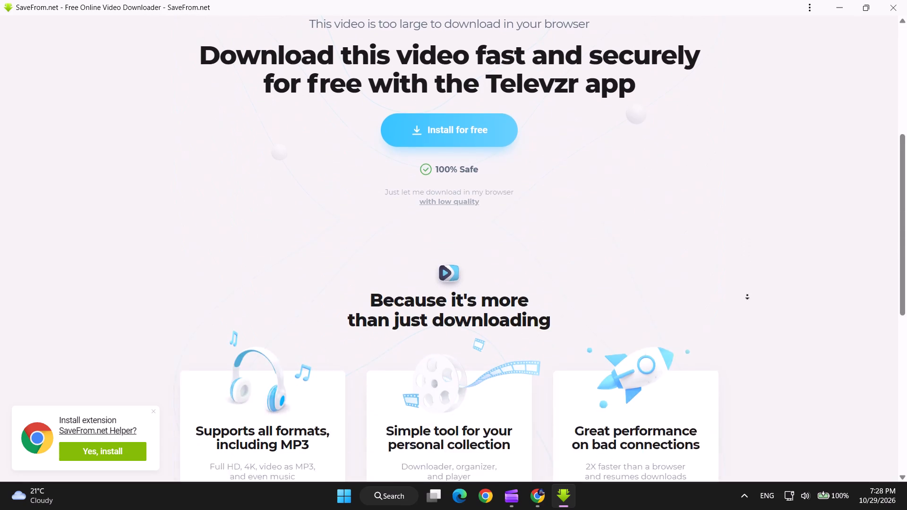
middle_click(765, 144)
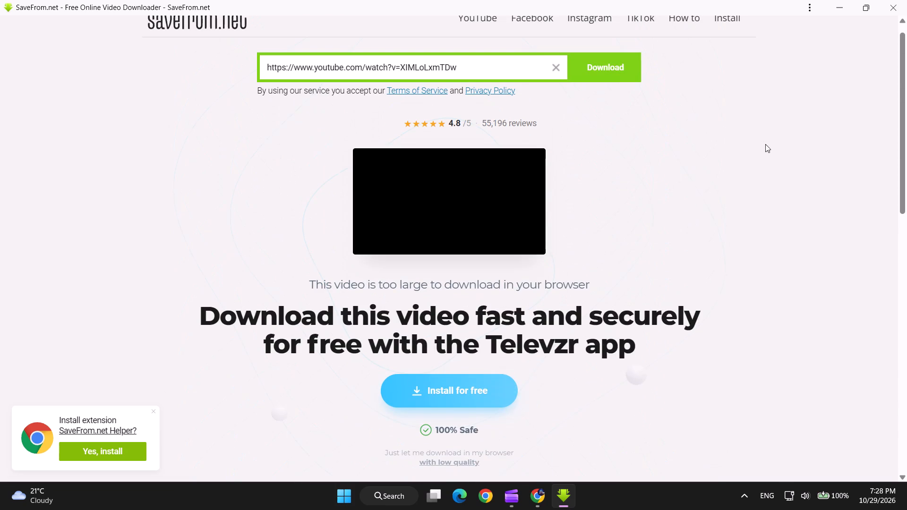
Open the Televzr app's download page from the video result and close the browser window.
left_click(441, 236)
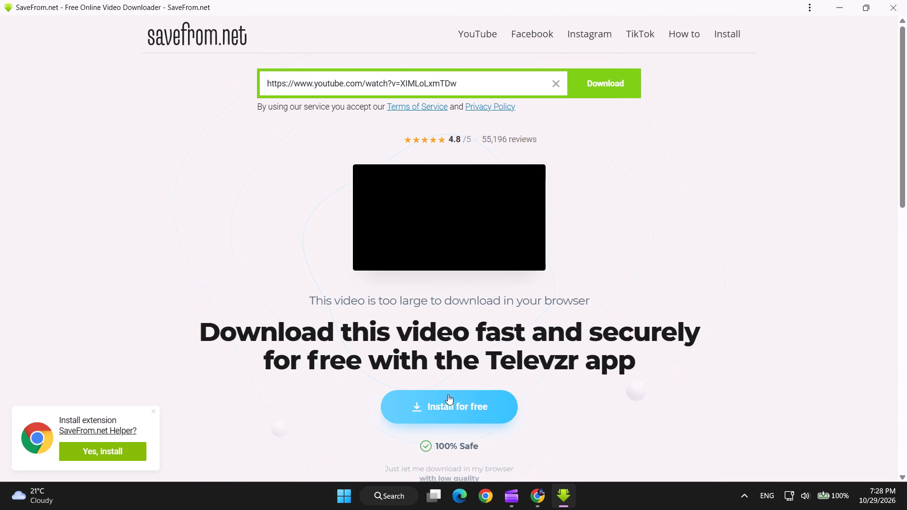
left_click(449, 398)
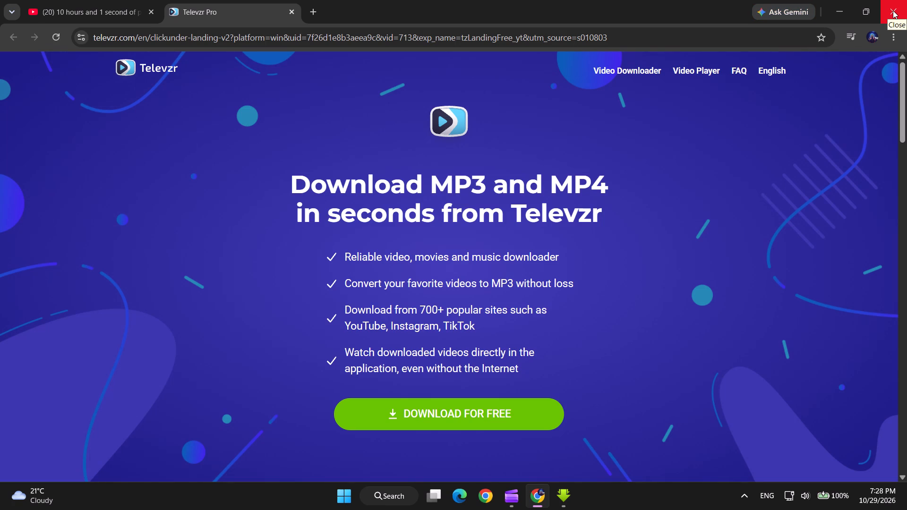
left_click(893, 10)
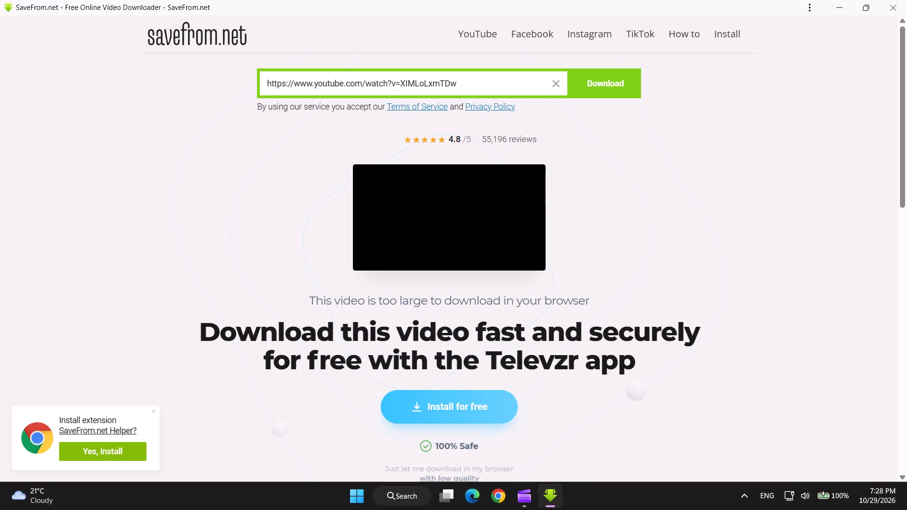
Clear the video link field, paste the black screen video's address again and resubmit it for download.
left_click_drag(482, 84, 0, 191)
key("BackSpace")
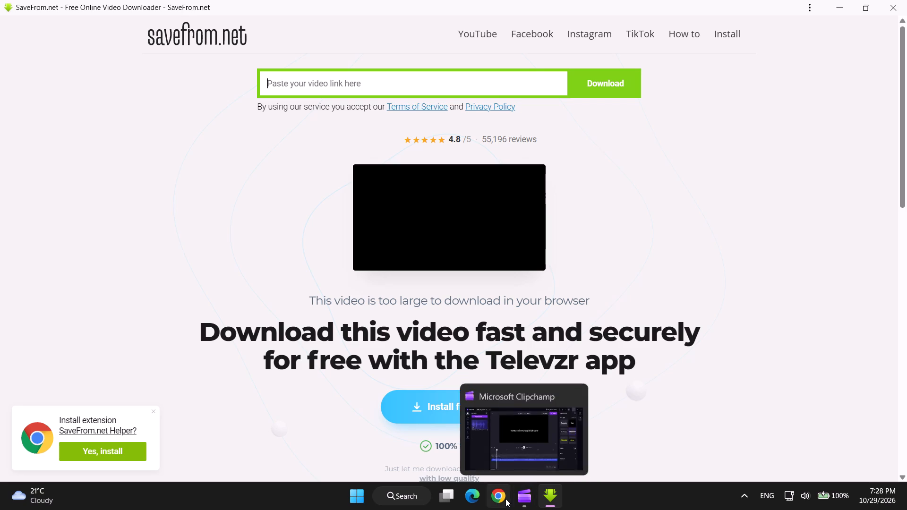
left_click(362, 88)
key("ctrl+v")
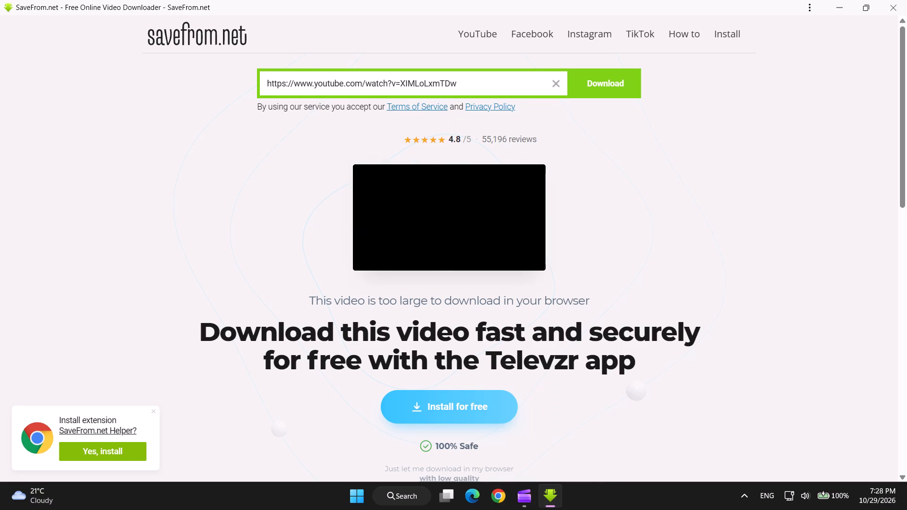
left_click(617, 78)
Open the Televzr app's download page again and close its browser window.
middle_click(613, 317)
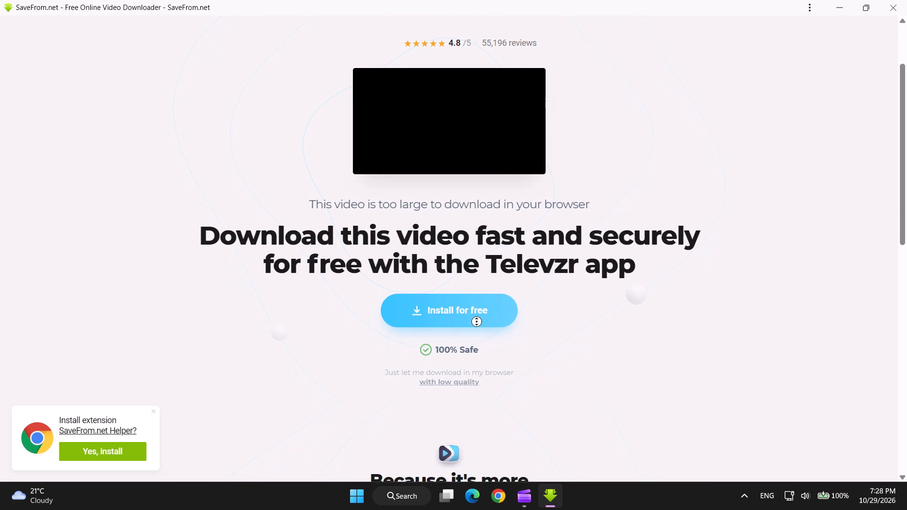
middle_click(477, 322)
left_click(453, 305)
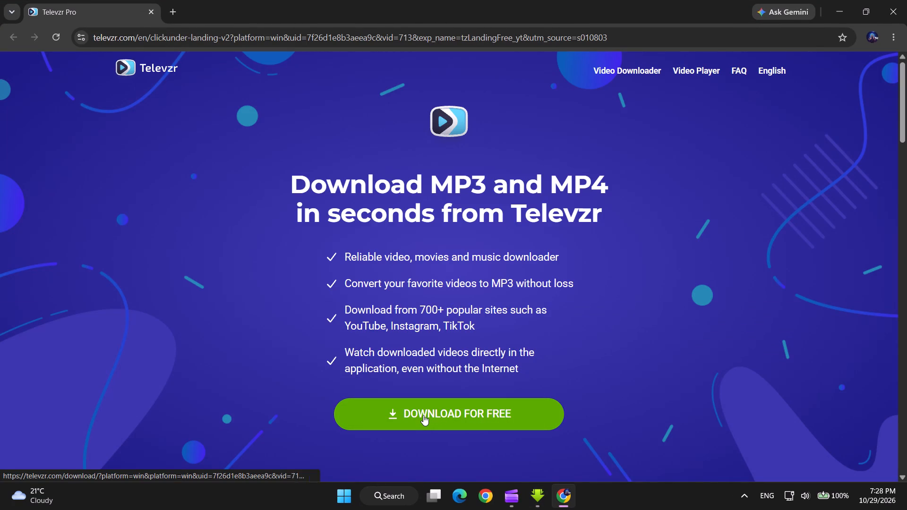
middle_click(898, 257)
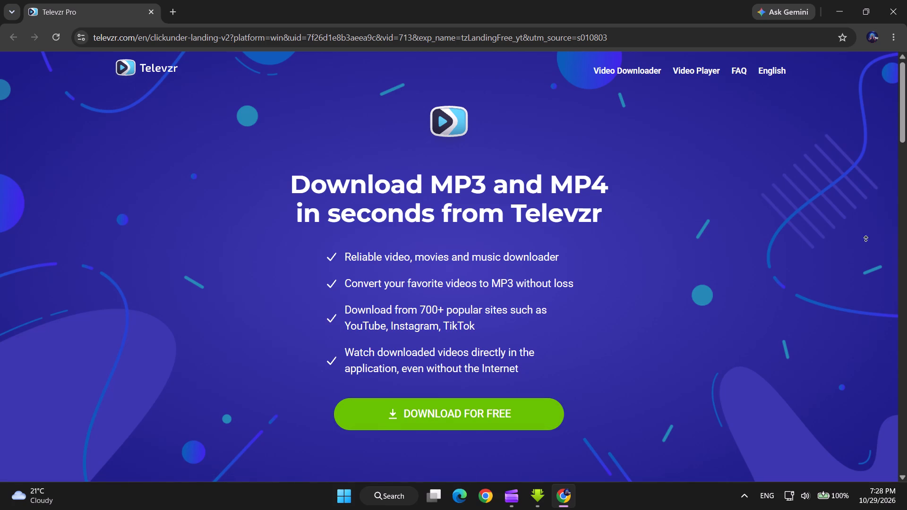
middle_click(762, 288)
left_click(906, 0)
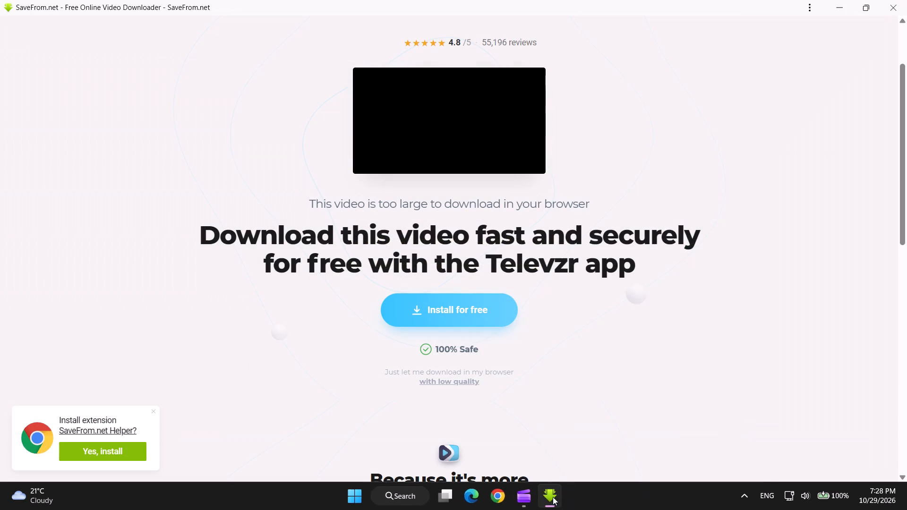
Open Chrome with the KAKASHI profile, search Google for youtube and open the YouTube site.
left_click(504, 492)
left_click(291, 374)
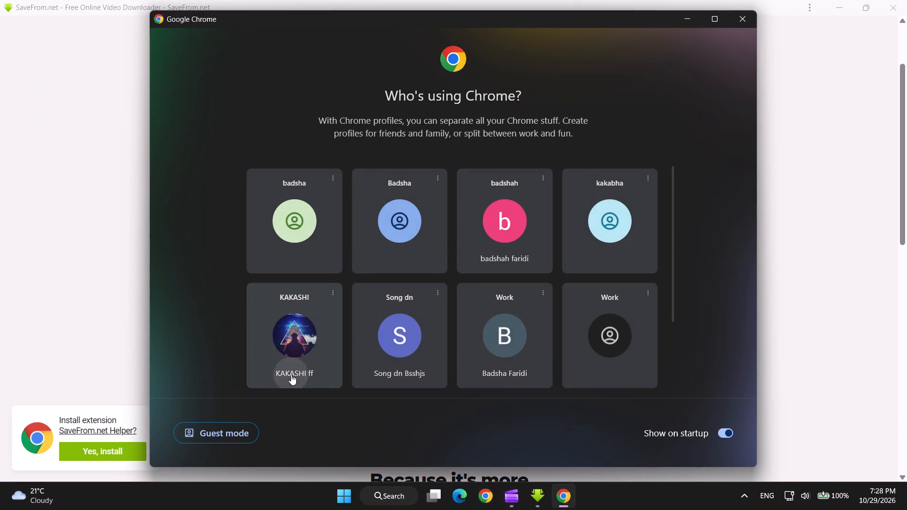
left_click_drag(334, 9, 530, 319)
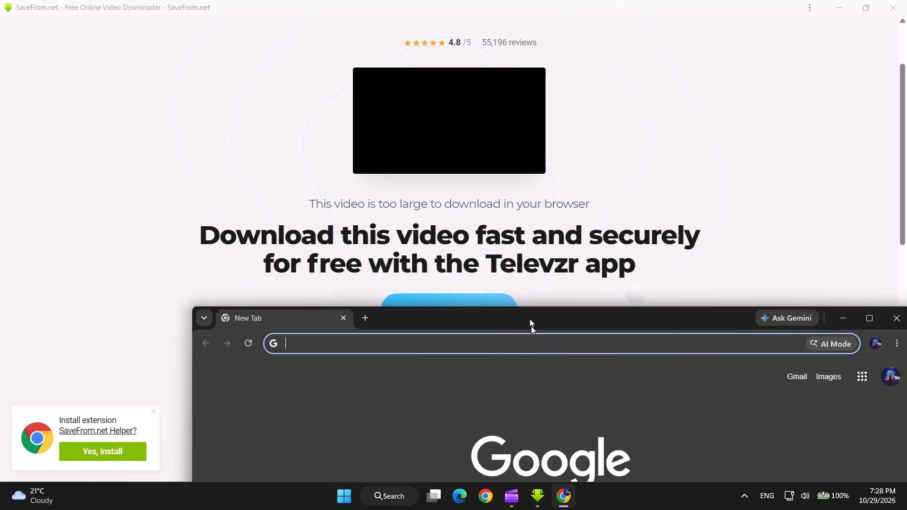
left_click_drag(530, 319, 440, 0)
left_click(189, 38)
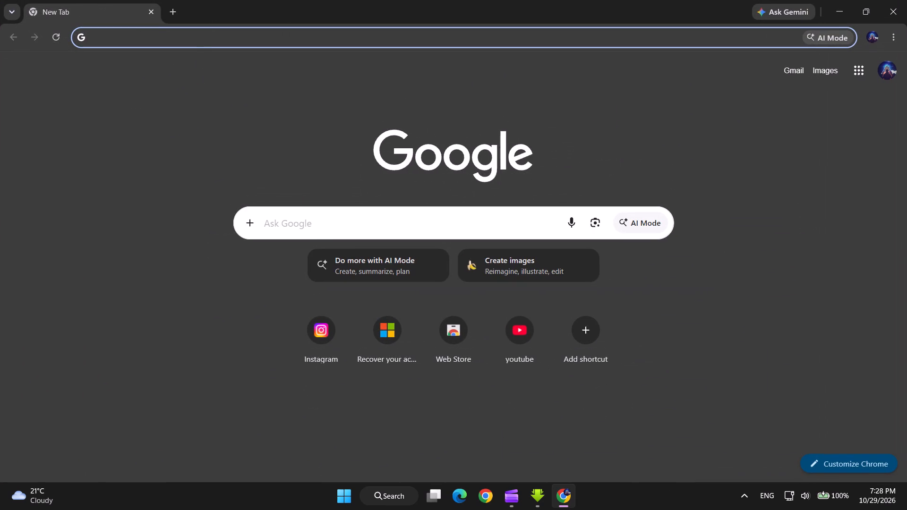
left_click(156, 60)
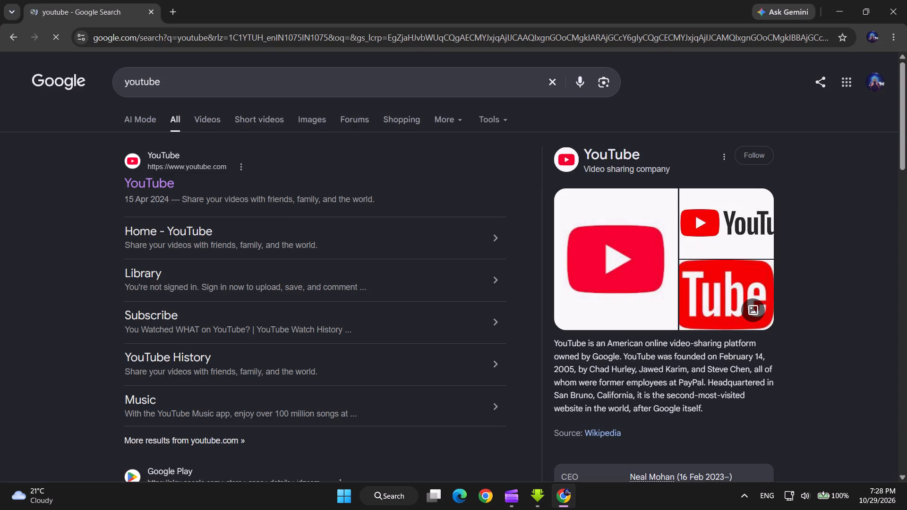
left_click(152, 191)
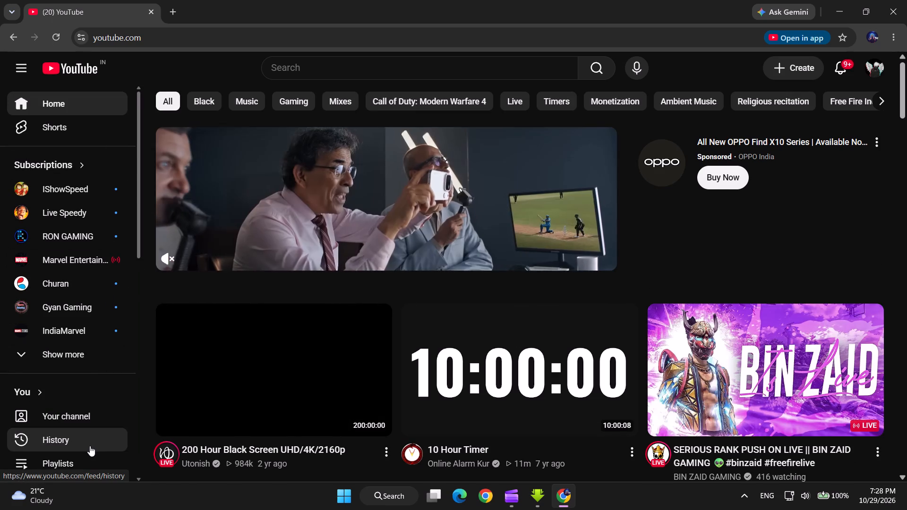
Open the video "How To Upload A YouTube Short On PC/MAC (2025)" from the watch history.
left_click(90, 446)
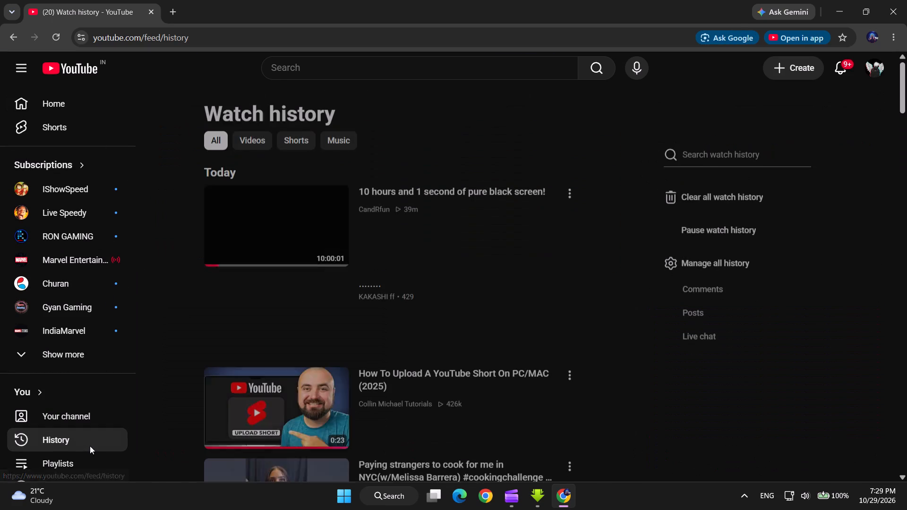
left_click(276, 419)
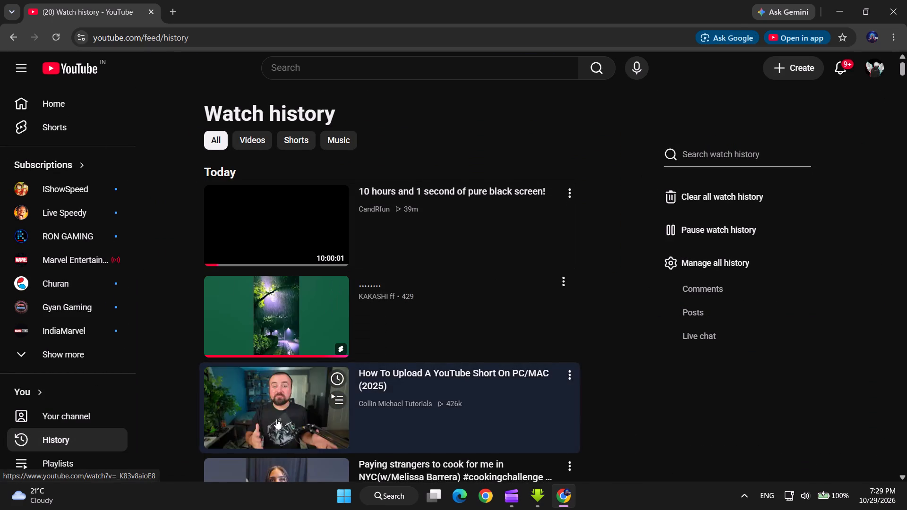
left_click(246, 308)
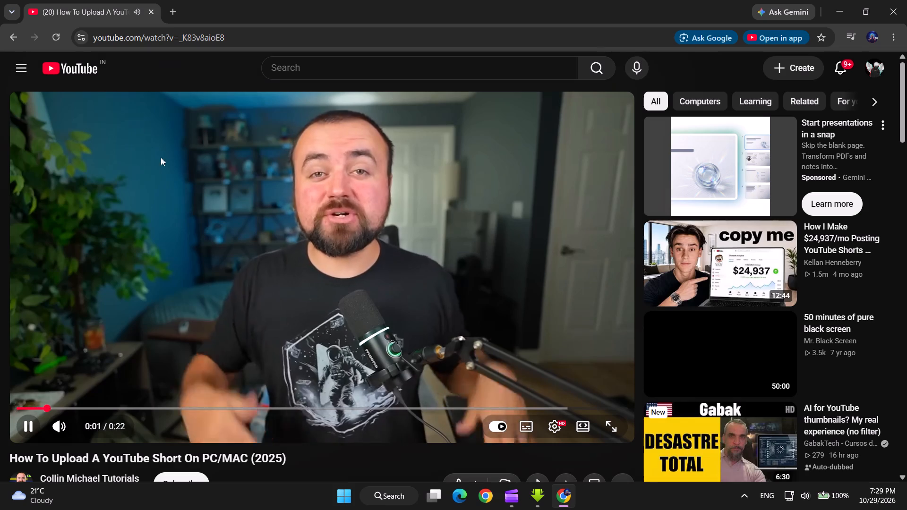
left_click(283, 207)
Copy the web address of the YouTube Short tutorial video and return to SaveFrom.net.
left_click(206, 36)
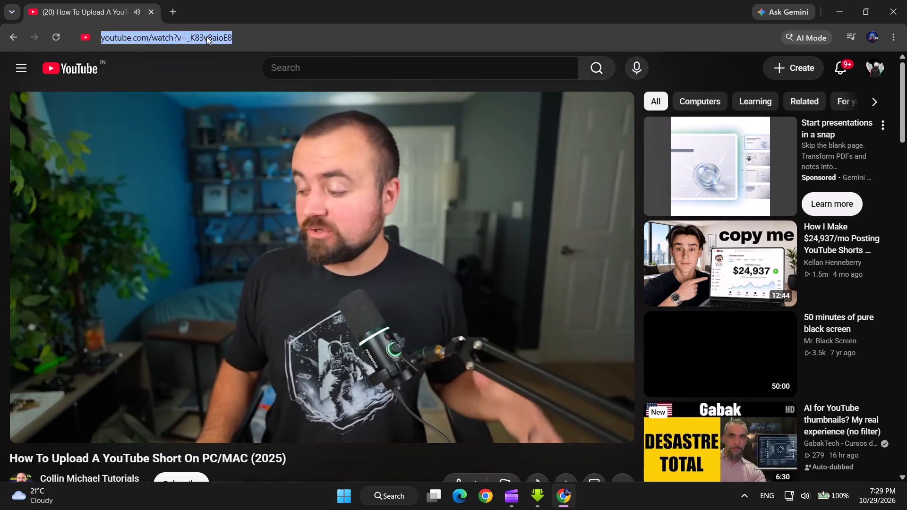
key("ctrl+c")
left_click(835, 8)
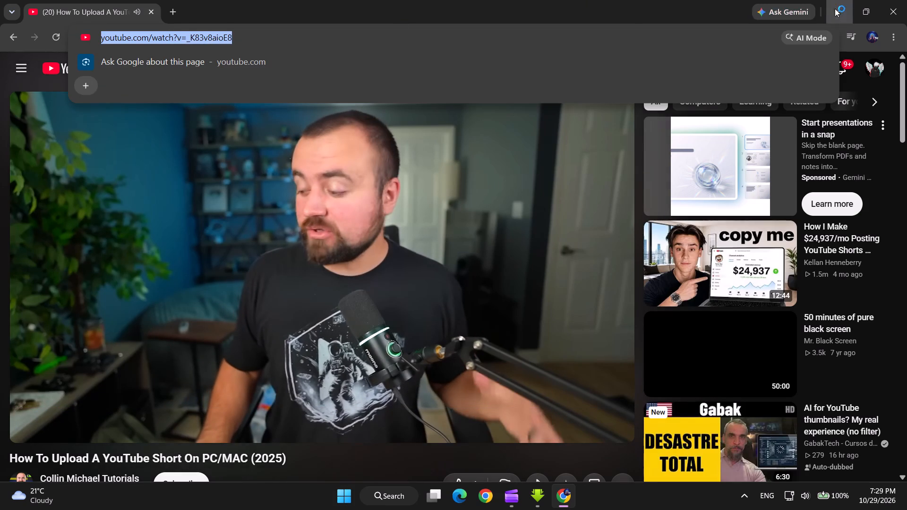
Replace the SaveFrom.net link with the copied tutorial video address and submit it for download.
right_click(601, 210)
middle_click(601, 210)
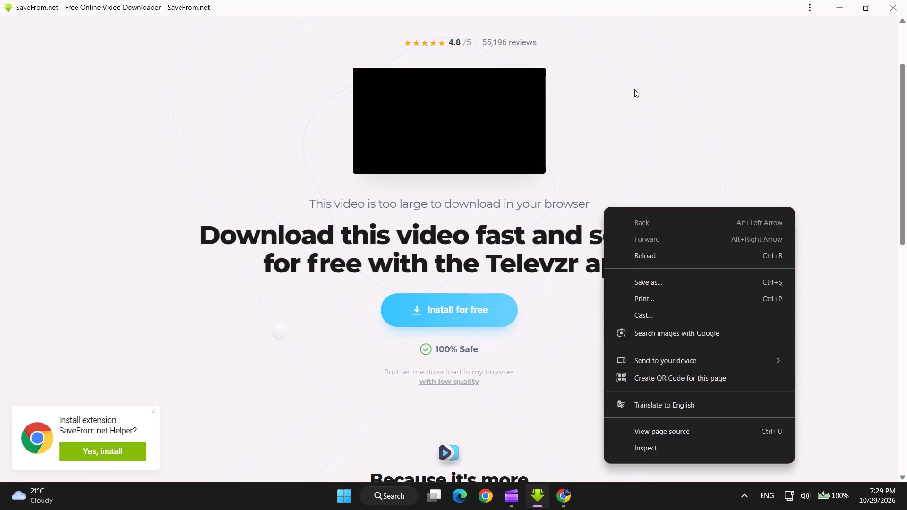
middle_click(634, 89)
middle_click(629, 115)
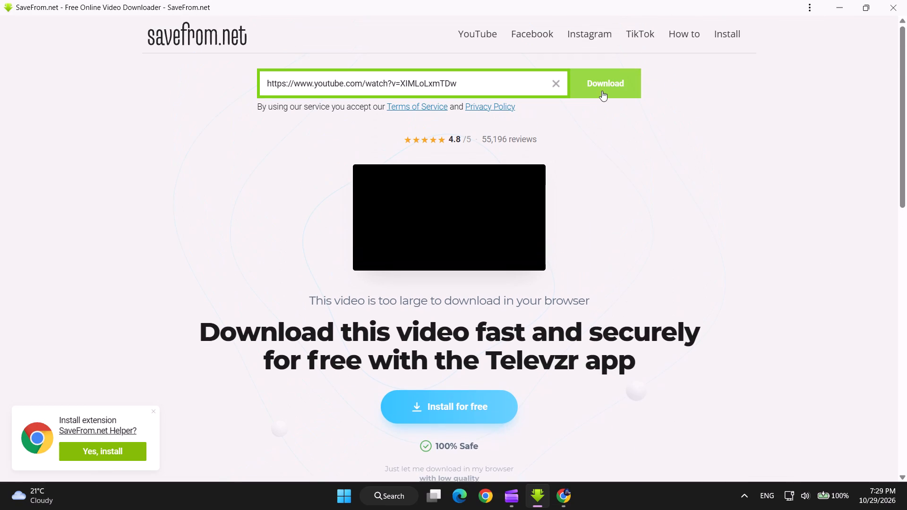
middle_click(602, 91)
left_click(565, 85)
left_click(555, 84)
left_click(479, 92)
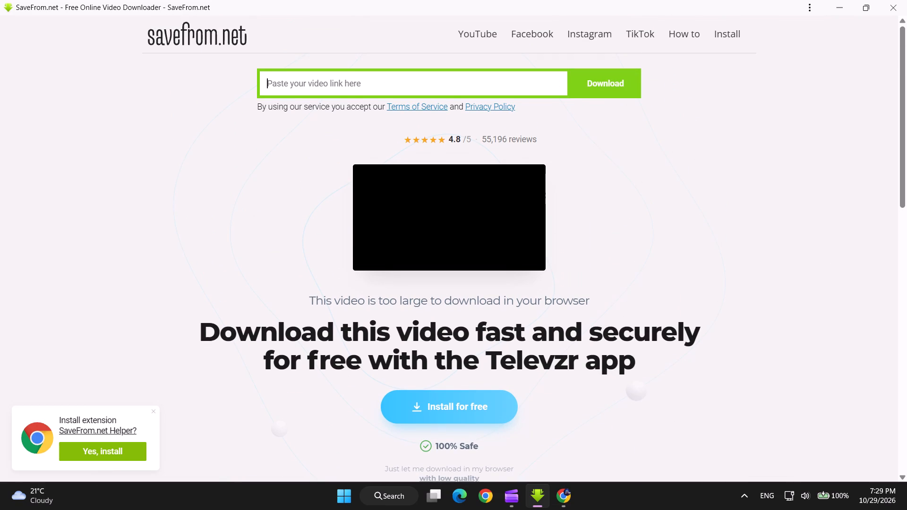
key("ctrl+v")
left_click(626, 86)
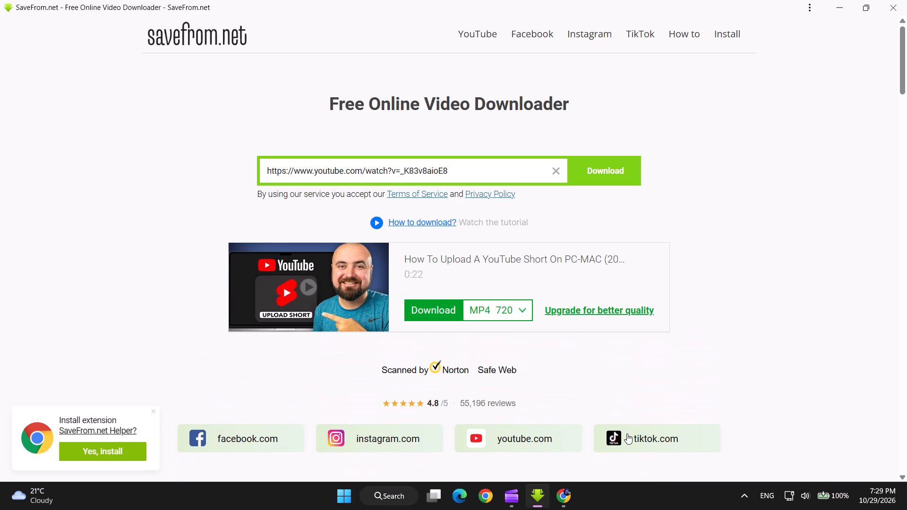
Clear the video link field, then reopen and pause "10 hours and 1 second of pure black screen!" from YouTube's watch history.
left_click(557, 170)
left_click(562, 494)
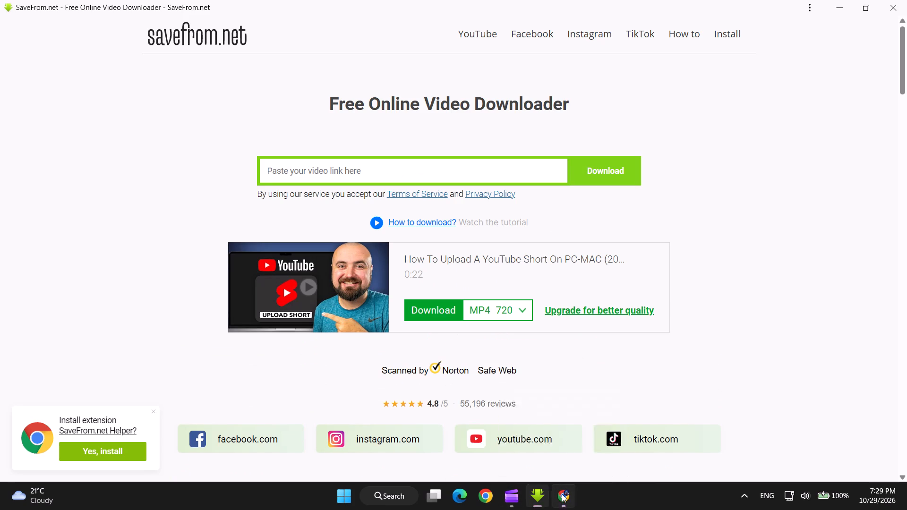
left_click(21, 40)
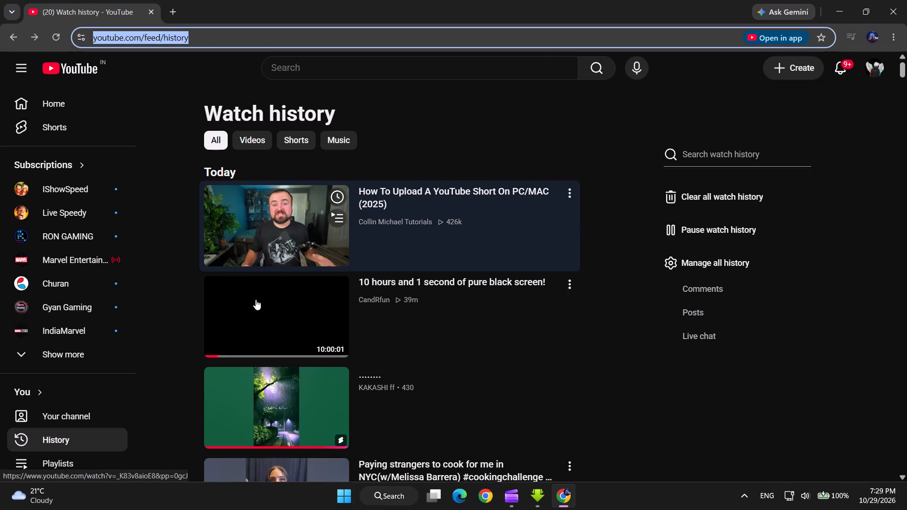
left_click(256, 301)
left_click(199, 260)
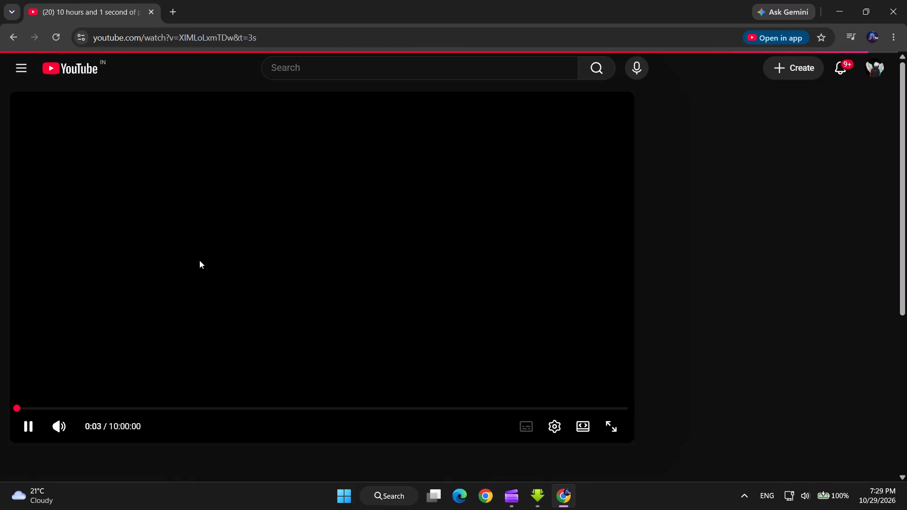
left_click(209, 222)
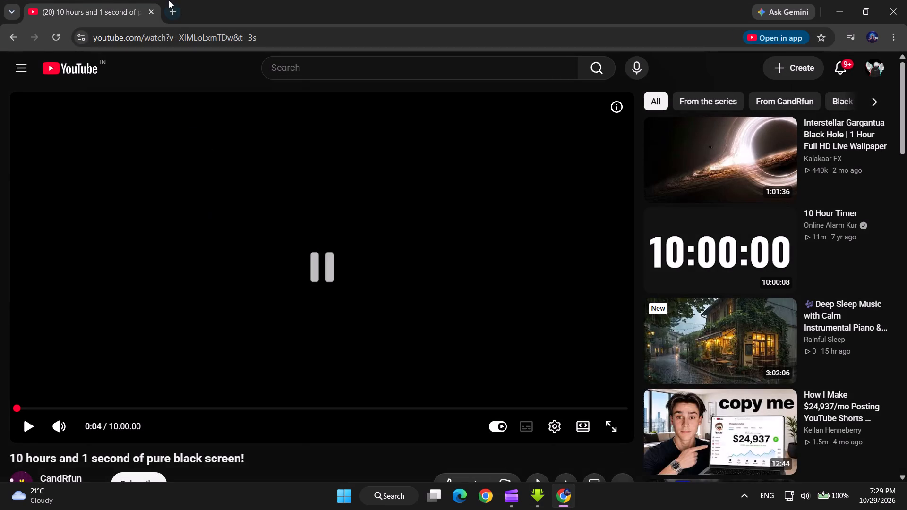
Copy the web address of the black screen video and return to SaveFrom.net.
left_click(188, 45)
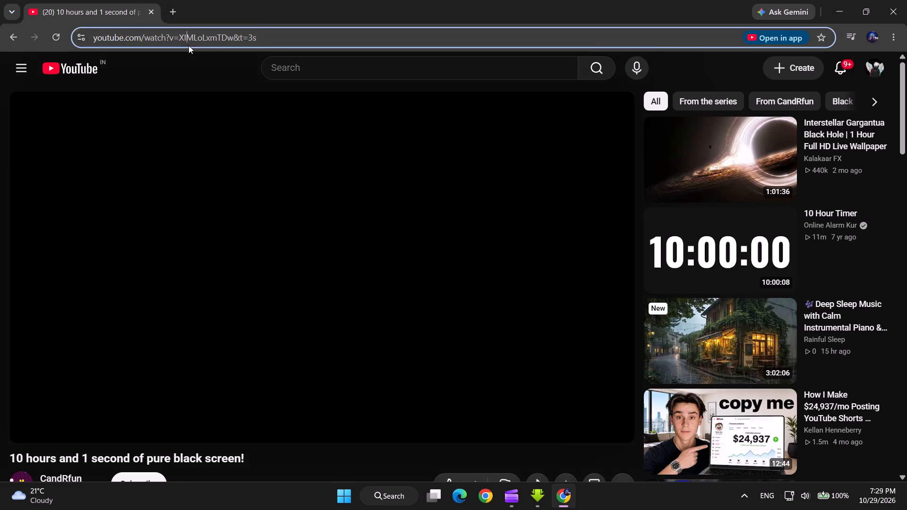
key("ctrl+c")
left_click(514, 202)
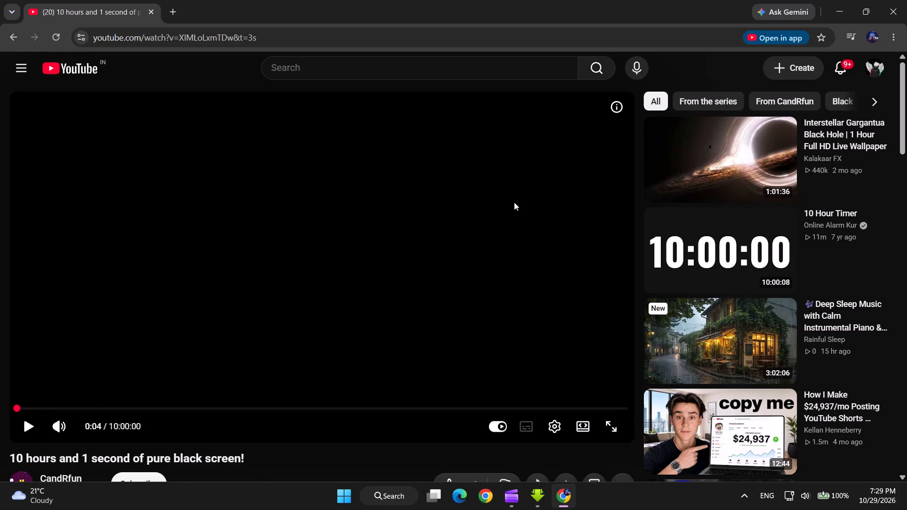
left_click(842, 12)
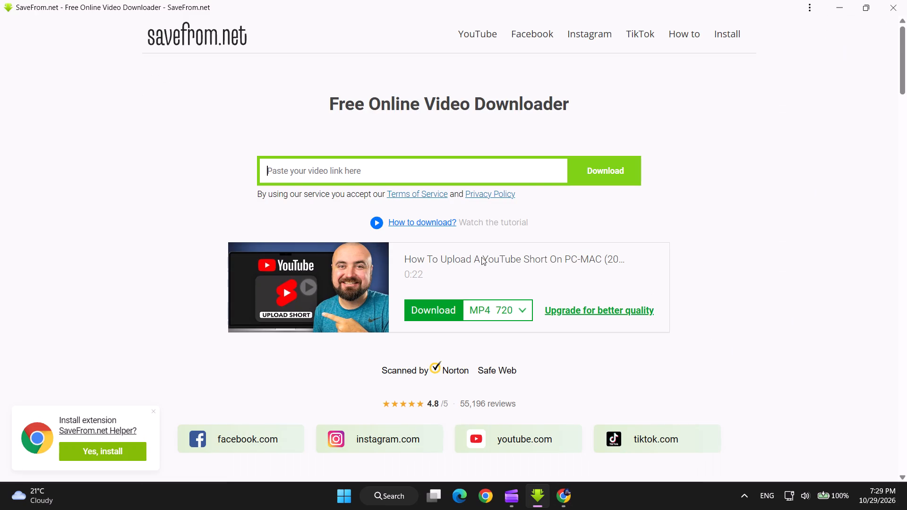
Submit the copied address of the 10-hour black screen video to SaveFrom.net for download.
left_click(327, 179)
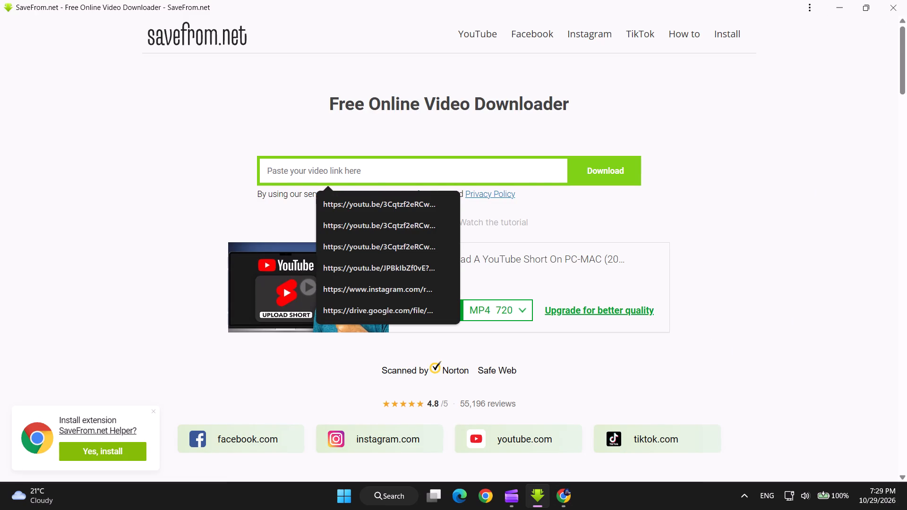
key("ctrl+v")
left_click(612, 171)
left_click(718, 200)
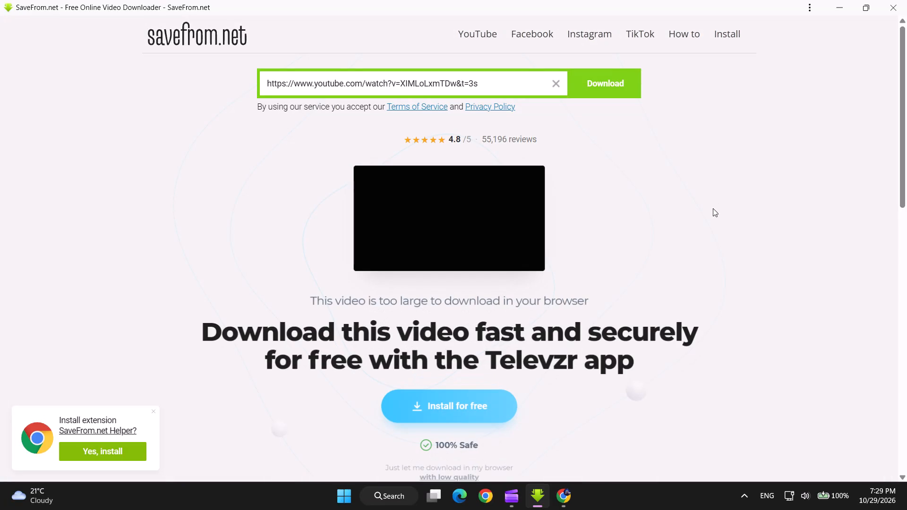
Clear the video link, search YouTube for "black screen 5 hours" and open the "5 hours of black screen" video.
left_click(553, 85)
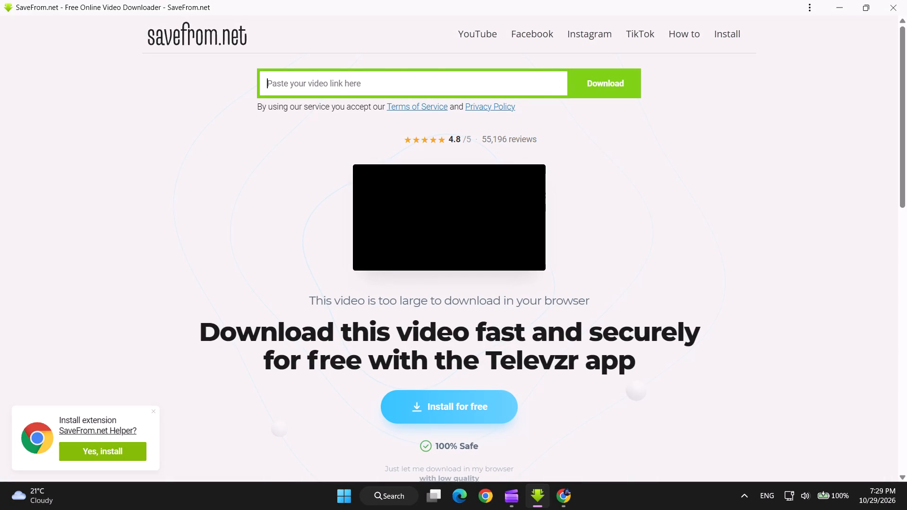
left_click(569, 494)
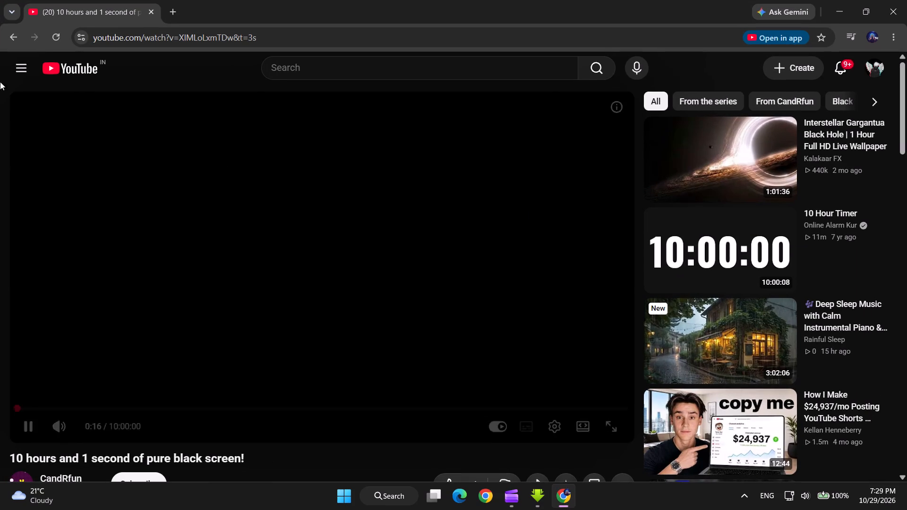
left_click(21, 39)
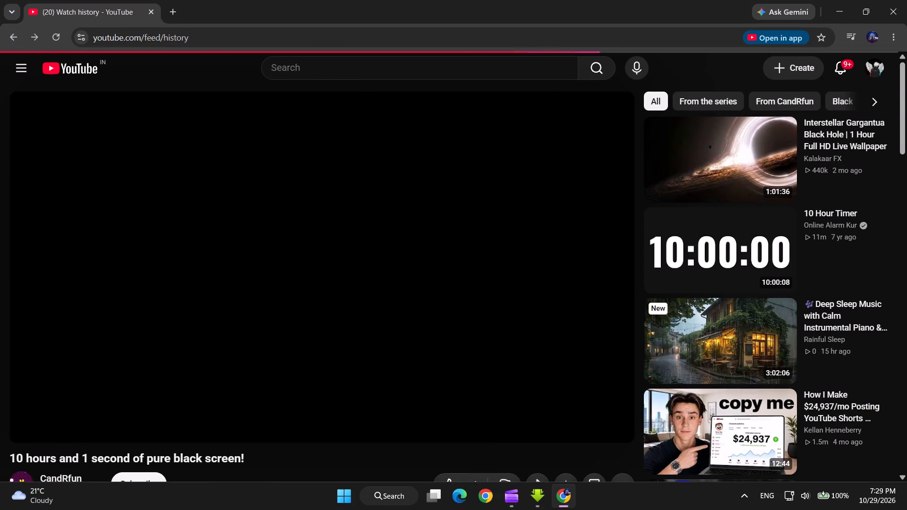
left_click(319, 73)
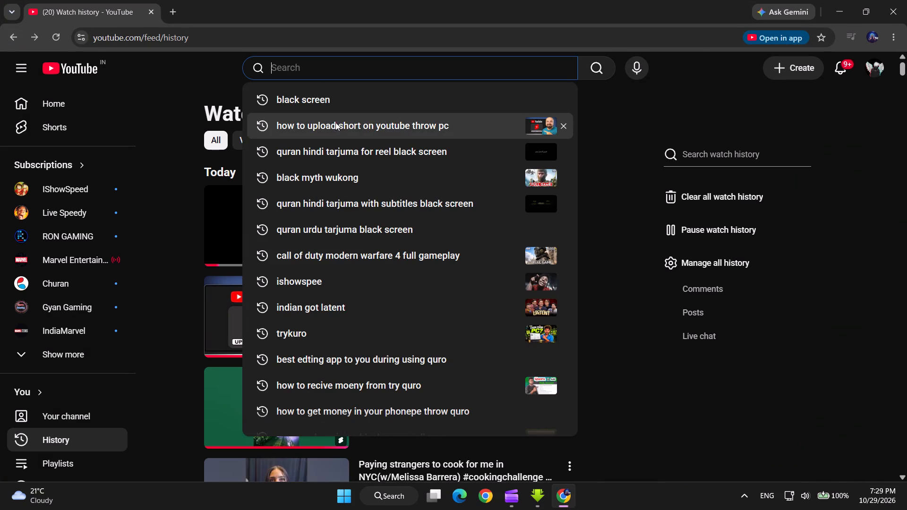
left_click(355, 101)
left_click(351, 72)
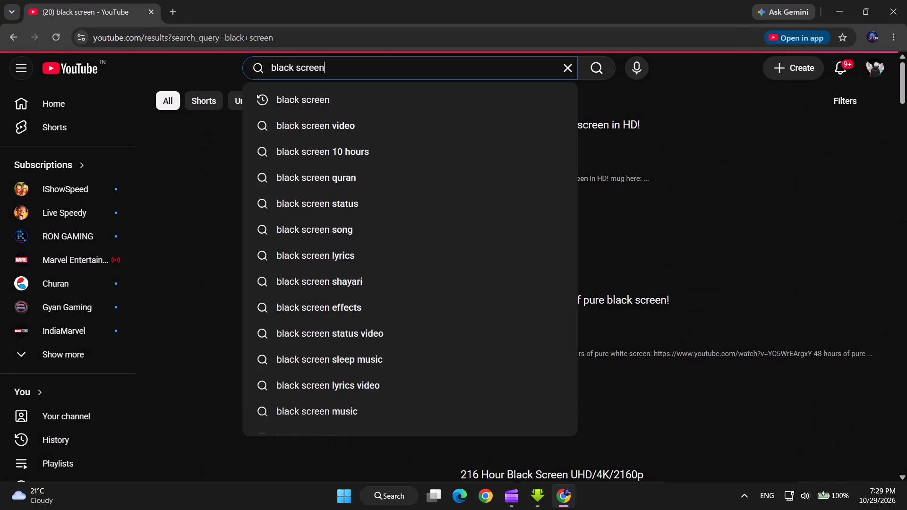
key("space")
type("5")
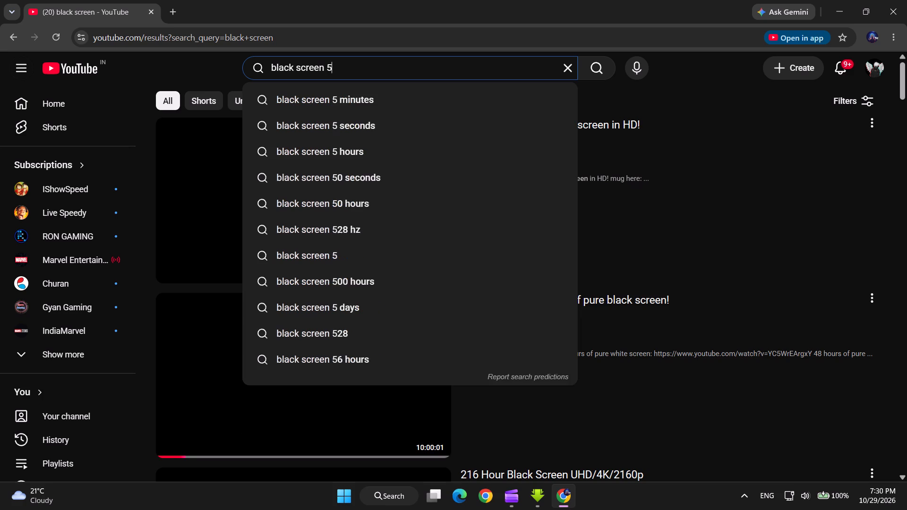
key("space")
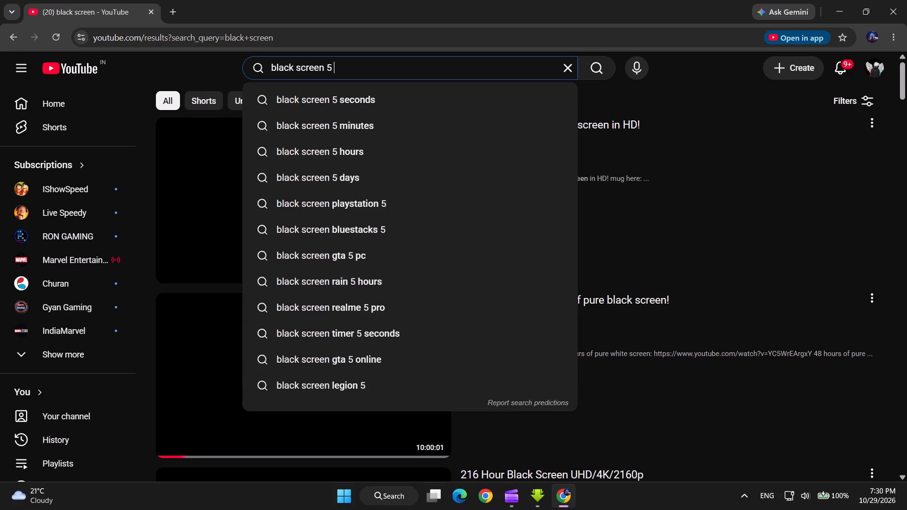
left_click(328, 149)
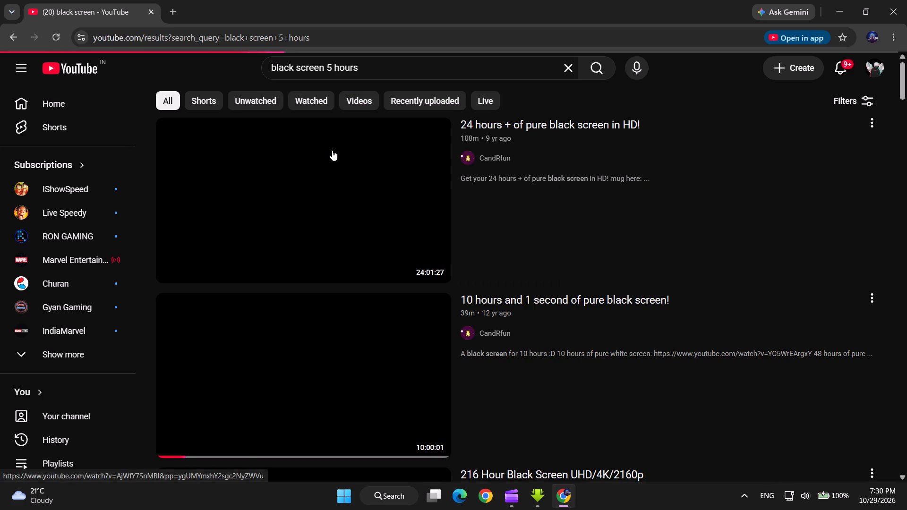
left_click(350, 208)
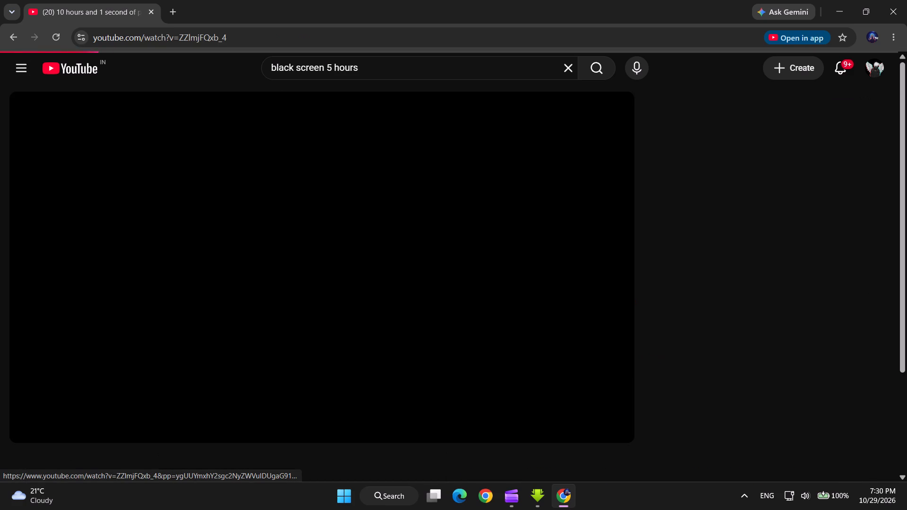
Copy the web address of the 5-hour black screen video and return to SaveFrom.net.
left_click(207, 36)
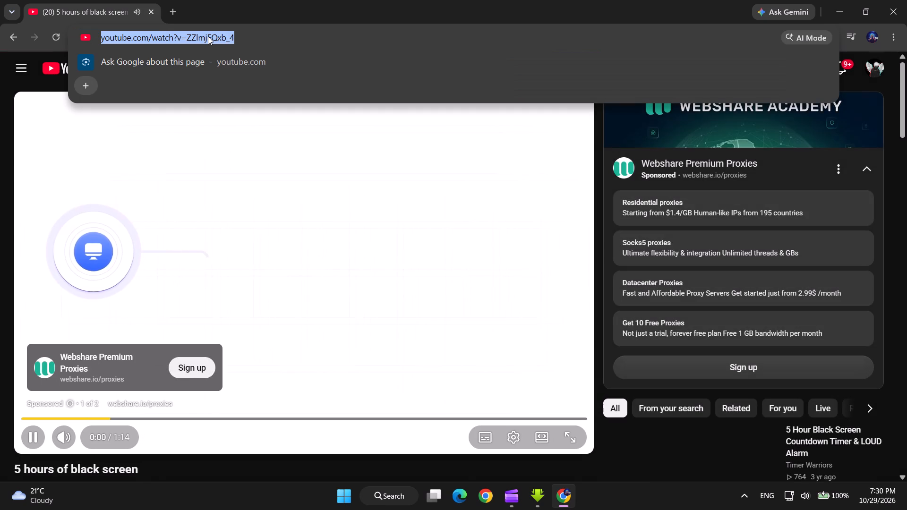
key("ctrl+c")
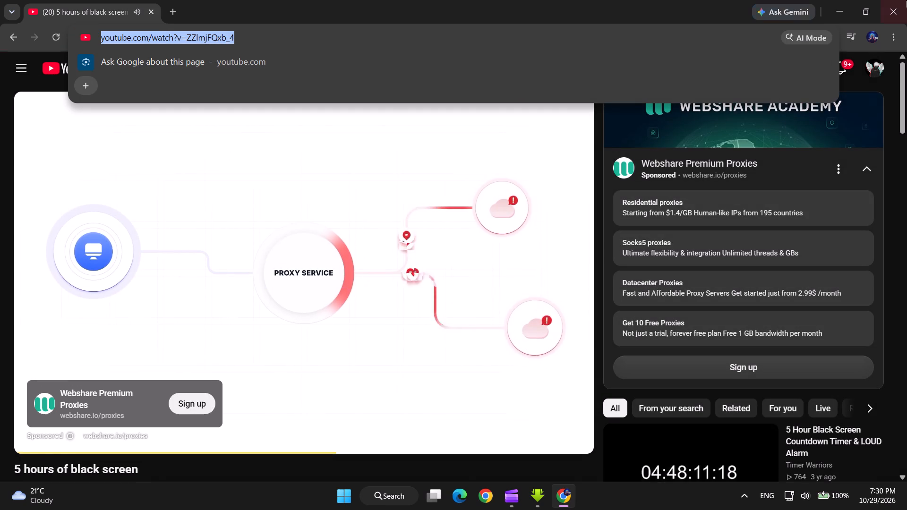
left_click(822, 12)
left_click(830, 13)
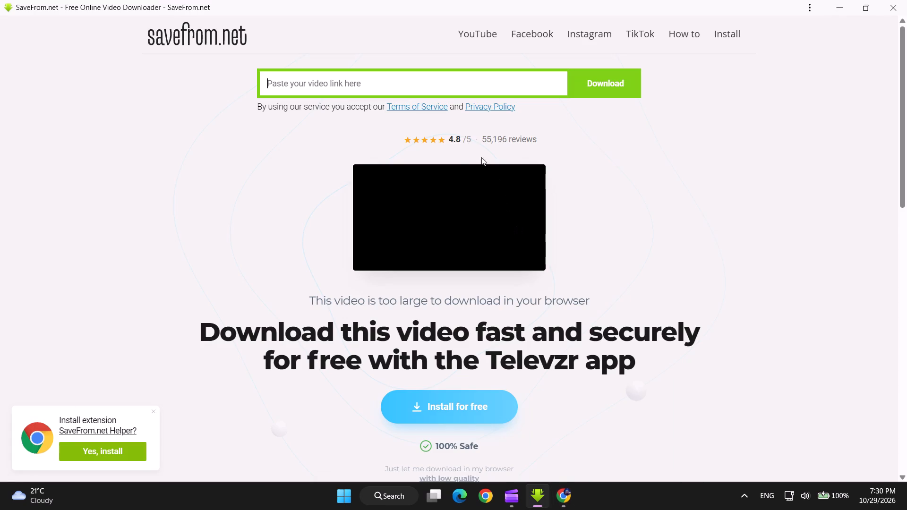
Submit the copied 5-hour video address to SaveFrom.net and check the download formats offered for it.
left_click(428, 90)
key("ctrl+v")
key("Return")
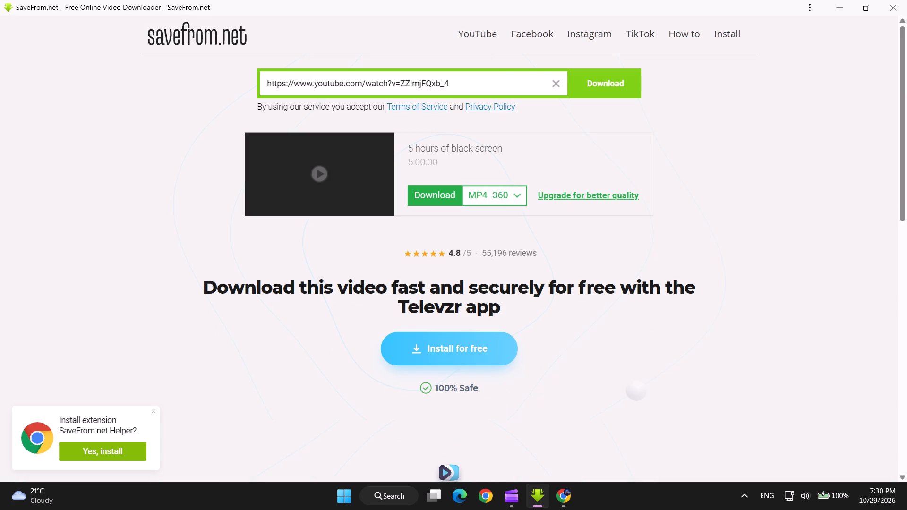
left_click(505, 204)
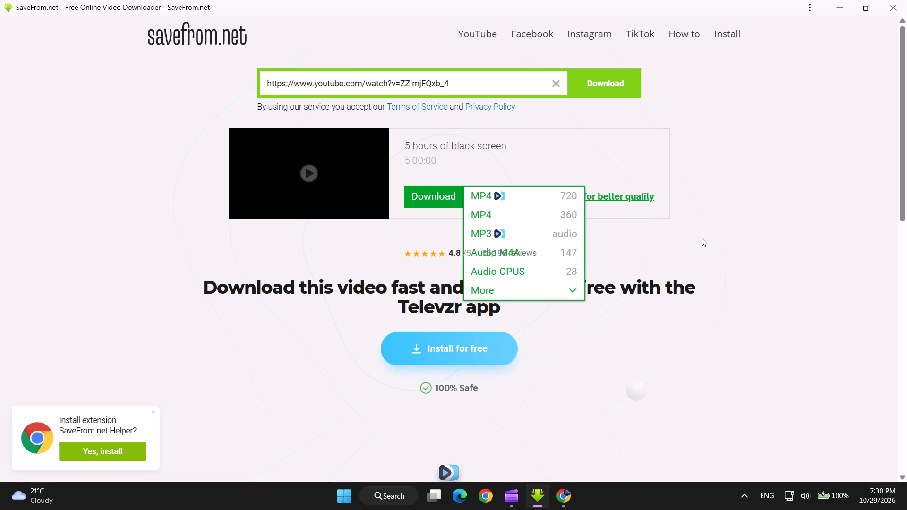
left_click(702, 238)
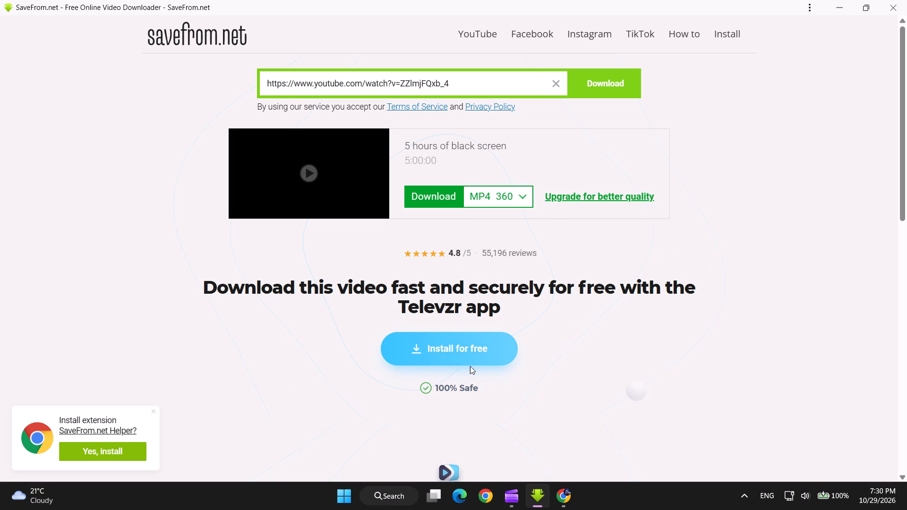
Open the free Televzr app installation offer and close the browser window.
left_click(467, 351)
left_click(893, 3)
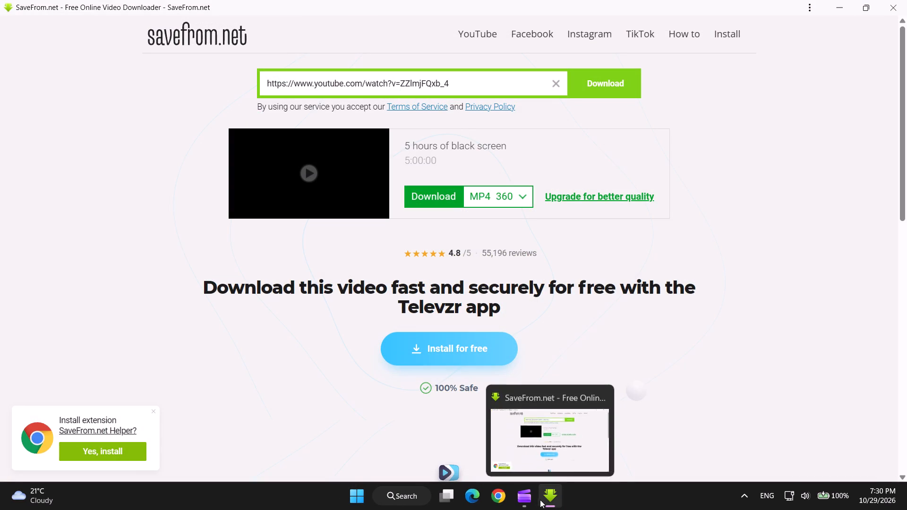
Reopen Chrome with the KAKASHI profile and go to YouTube through a Google search.
left_click(497, 497)
left_click(295, 337)
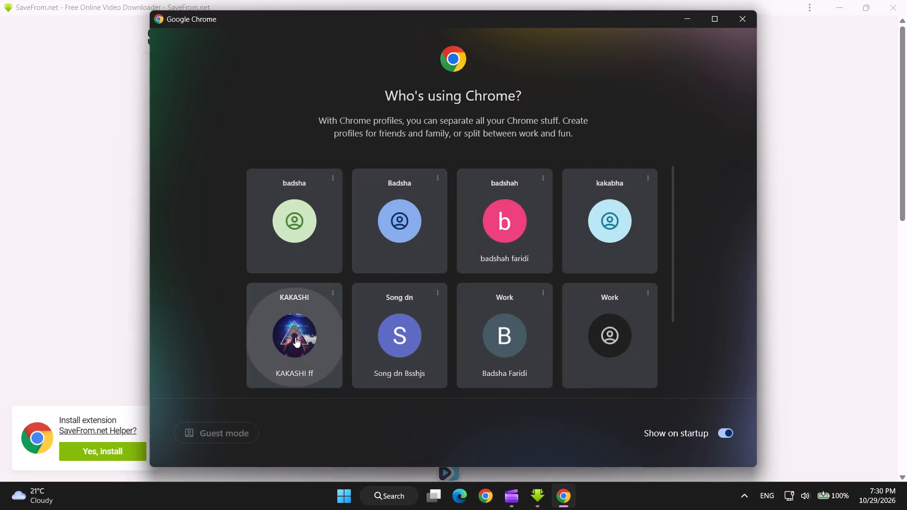
left_click(309, 37)
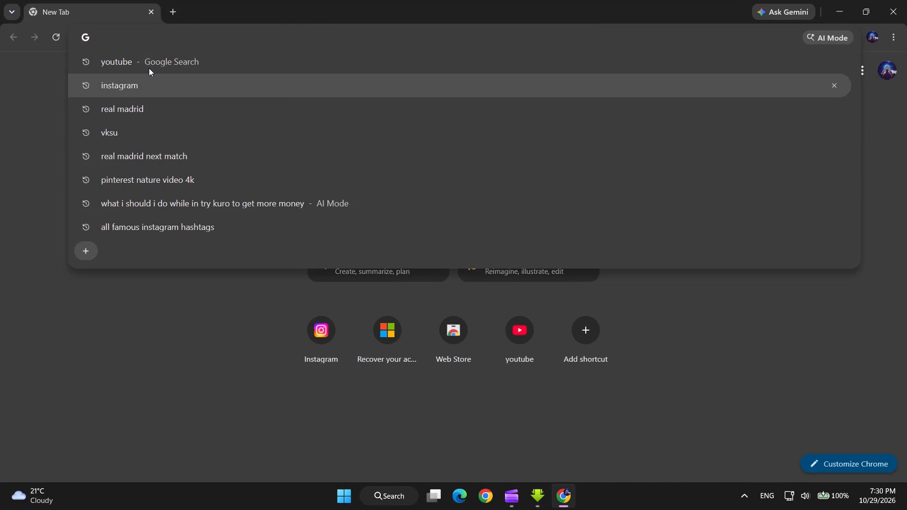
left_click(149, 67)
left_click(168, 182)
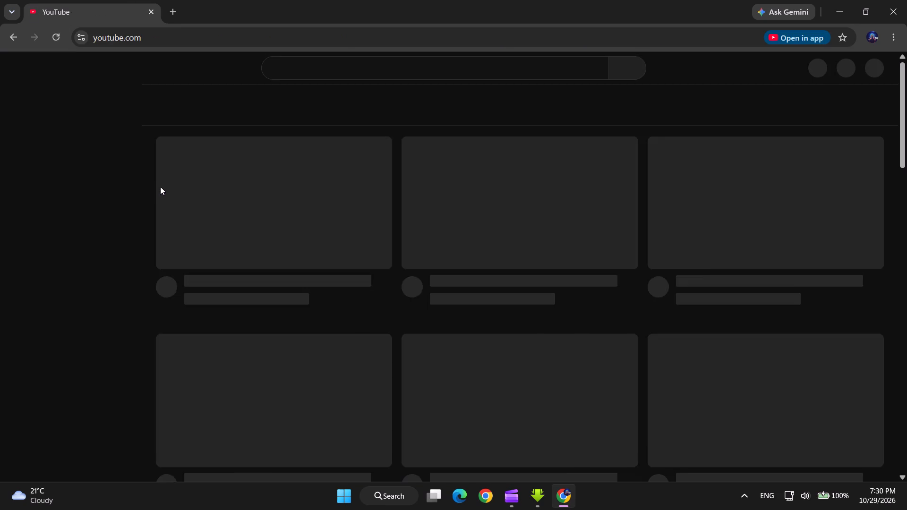
Search YouTube for "black screen 25 minutes" and open the "25 minutes of pure black screen" video.
left_click(305, 76)
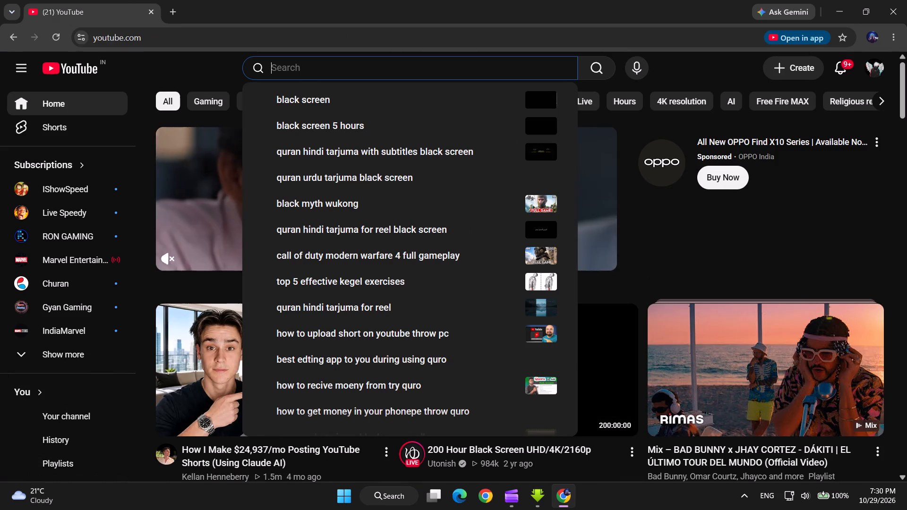
left_click(308, 98)
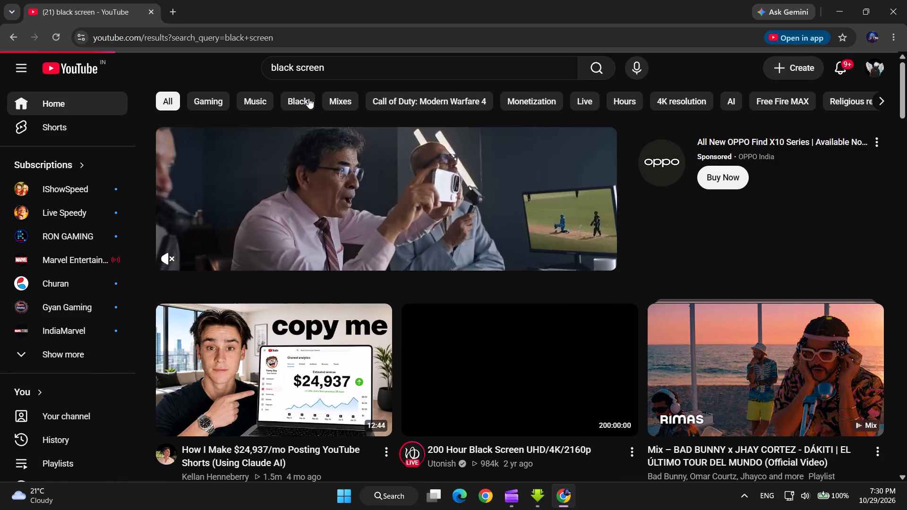
left_click(325, 65)
key("space")
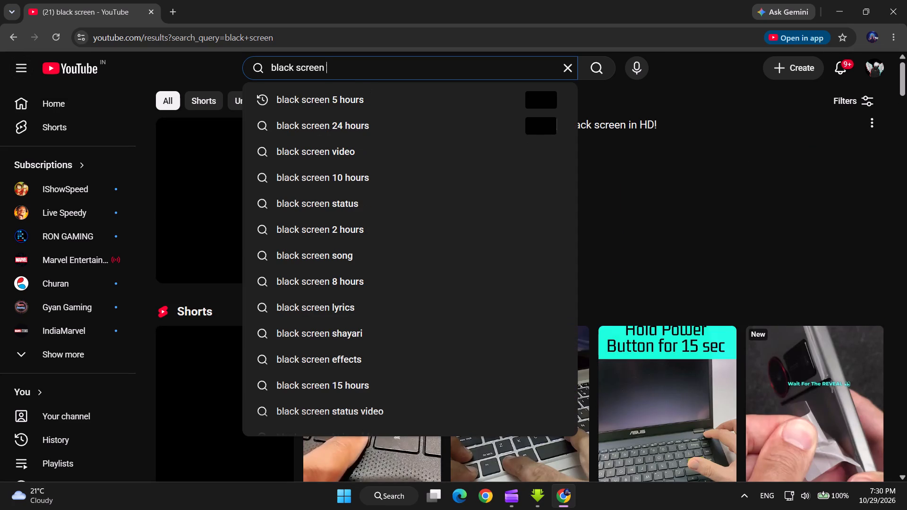
type("25")
key("space")
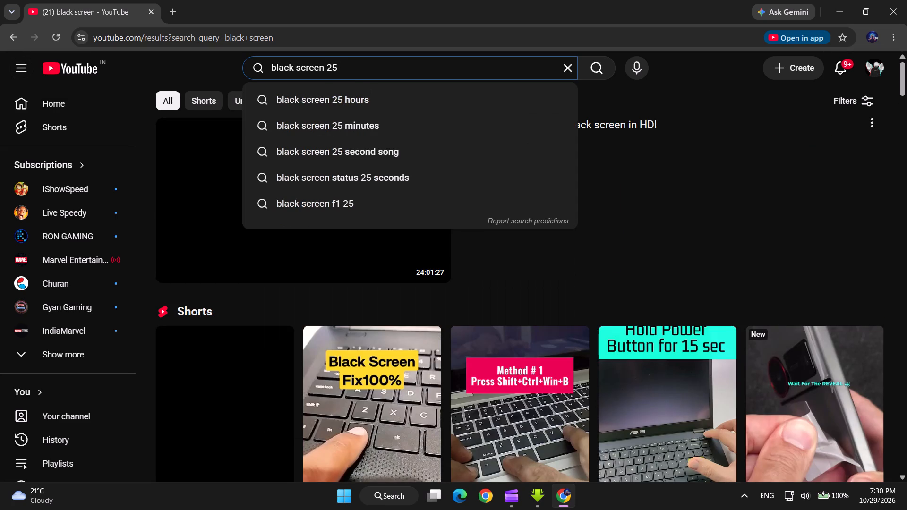
key("Down")
key("Down")
key("Return")
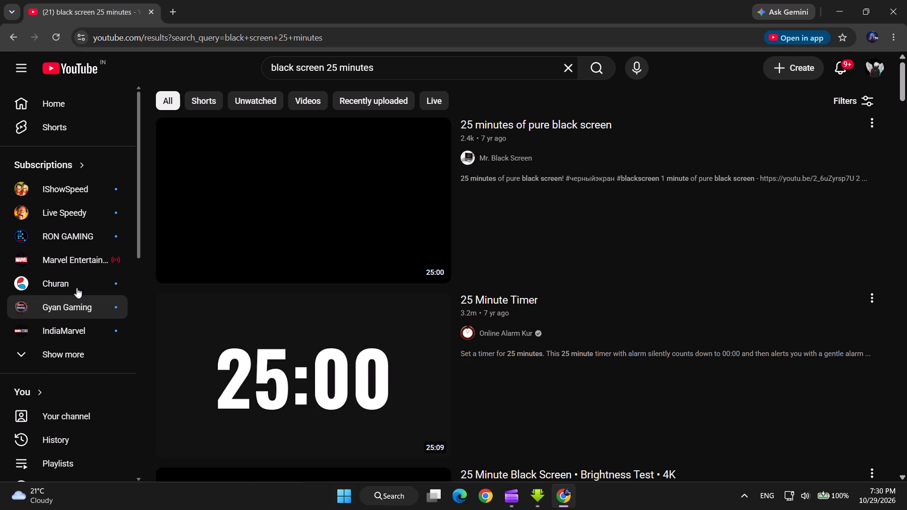
left_click(208, 253)
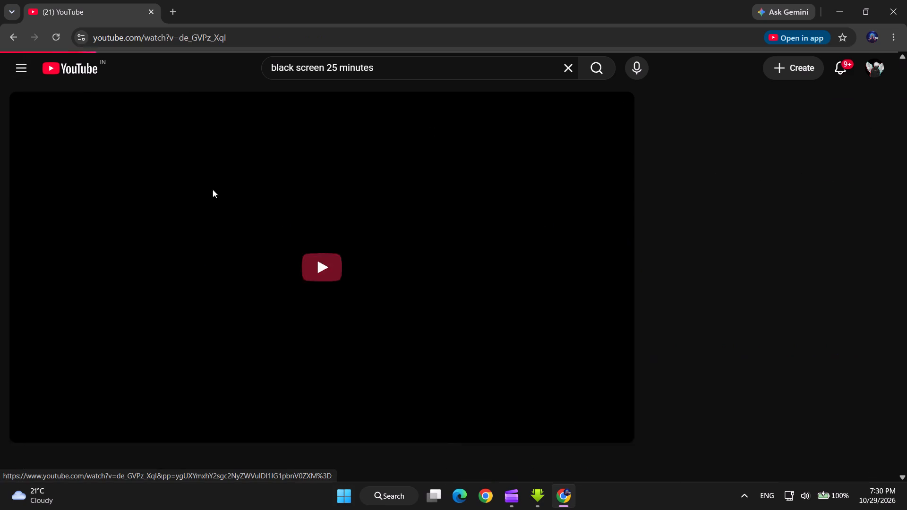
Copy the web address of the 25-minute black screen video and return to SaveFrom.net.
left_click(179, 31)
key("ctrl+c")
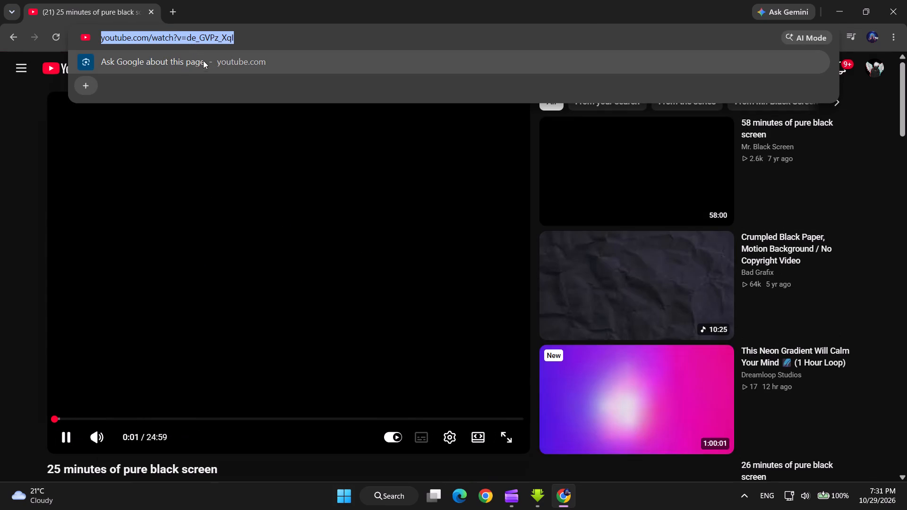
left_click(842, 11)
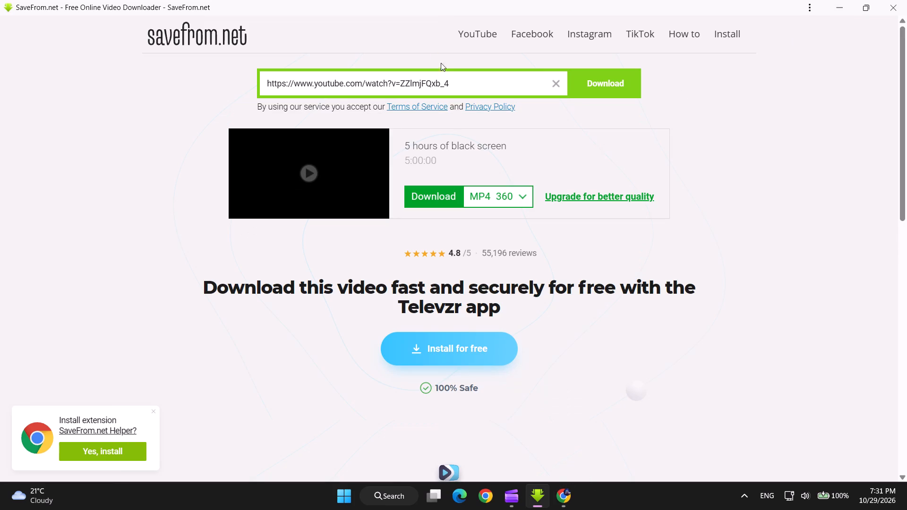
Replace the SaveFrom.net link with the copied 25-minute video address and submit it.
left_click(446, 73)
key("BackSpace")
key("ctrl+v")
left_click(586, 78)
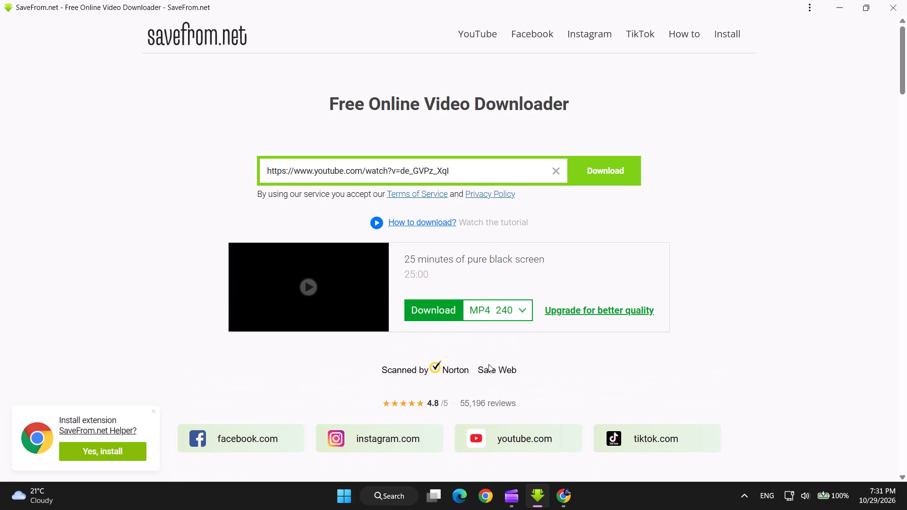
Download the 25-minute black screen video as MP4 240, closing the advertising window, and open the downloads list.
left_click(445, 309)
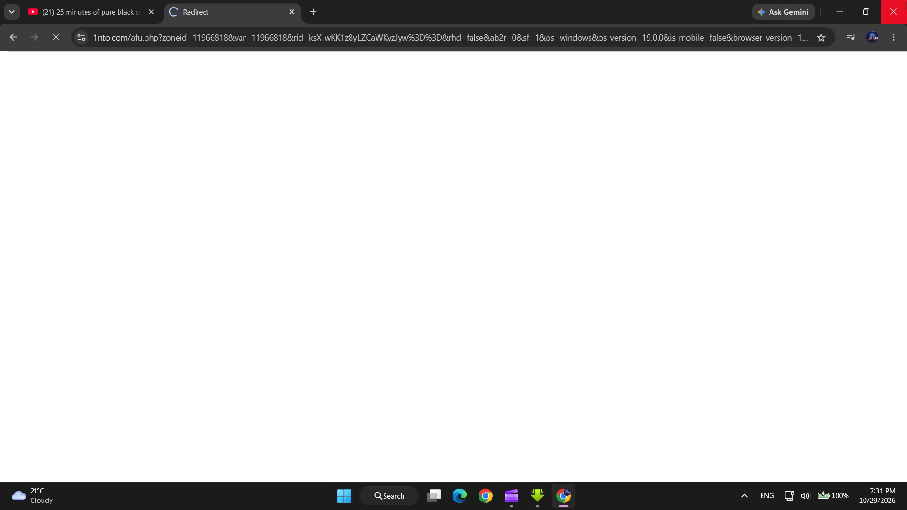
left_click(906, 2)
left_click(441, 306)
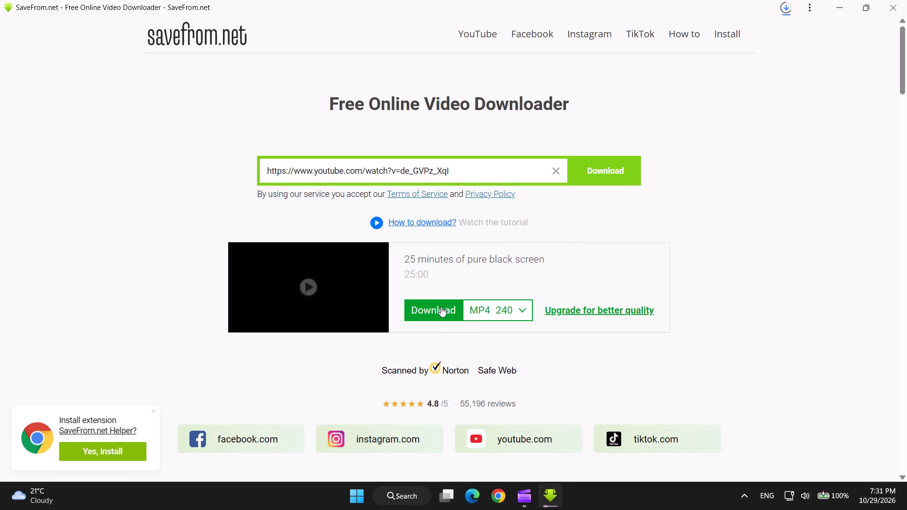
left_click(789, 9)
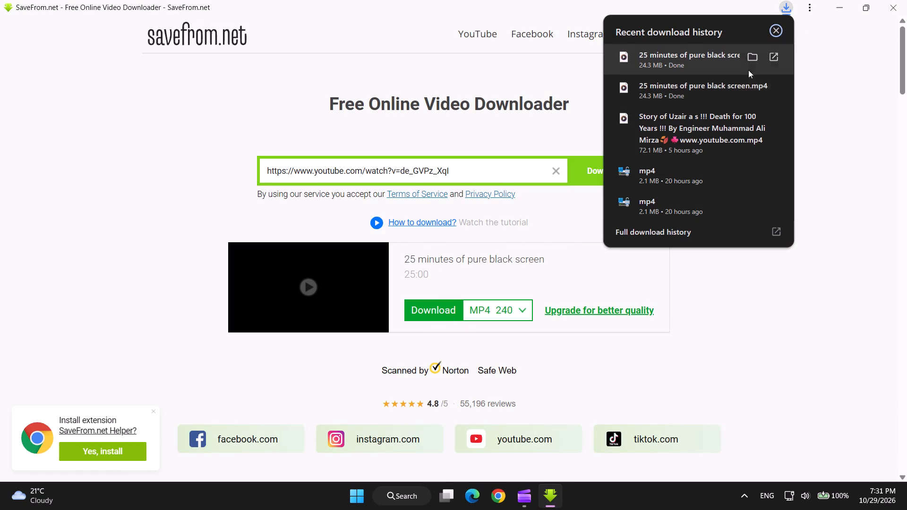
Show the downloaded black screen video in the vedio folder and delete the duplicate copy without "(1)" in its name.
left_click(750, 87)
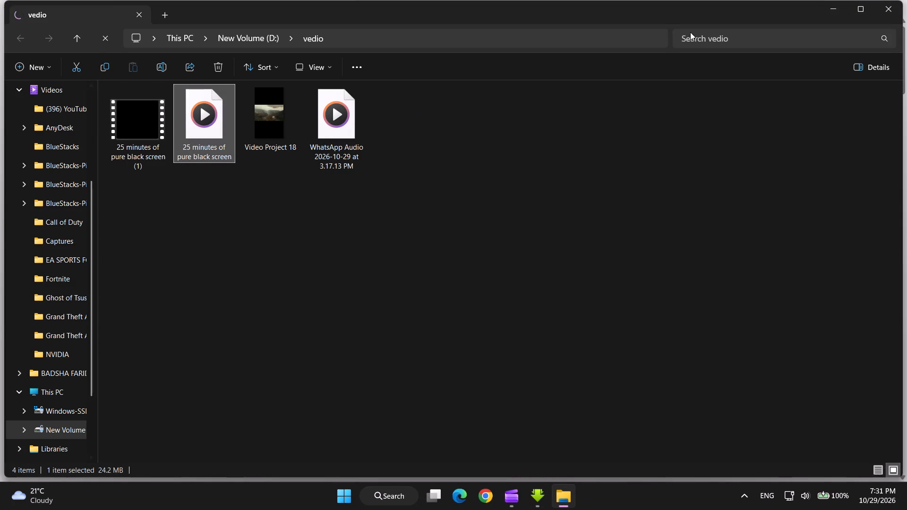
left_click(132, 127)
left_click(181, 124)
key("Delete")
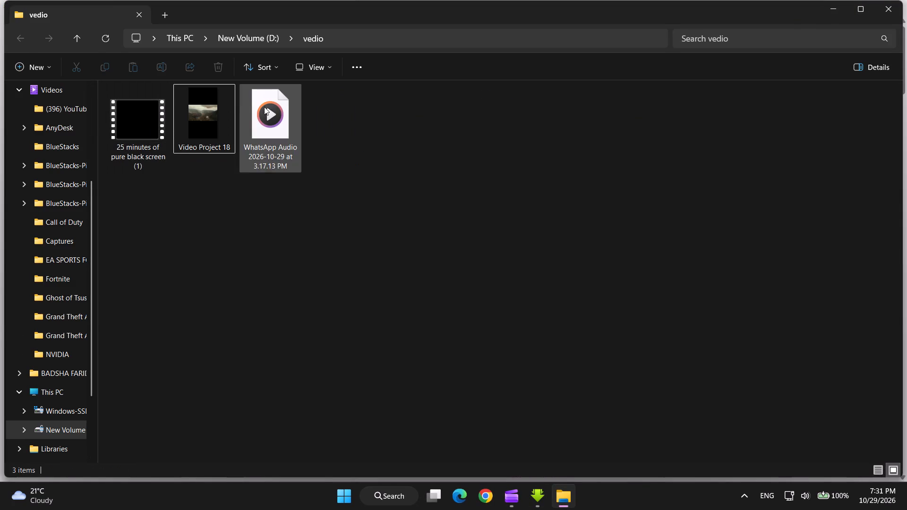
left_click(884, 15)
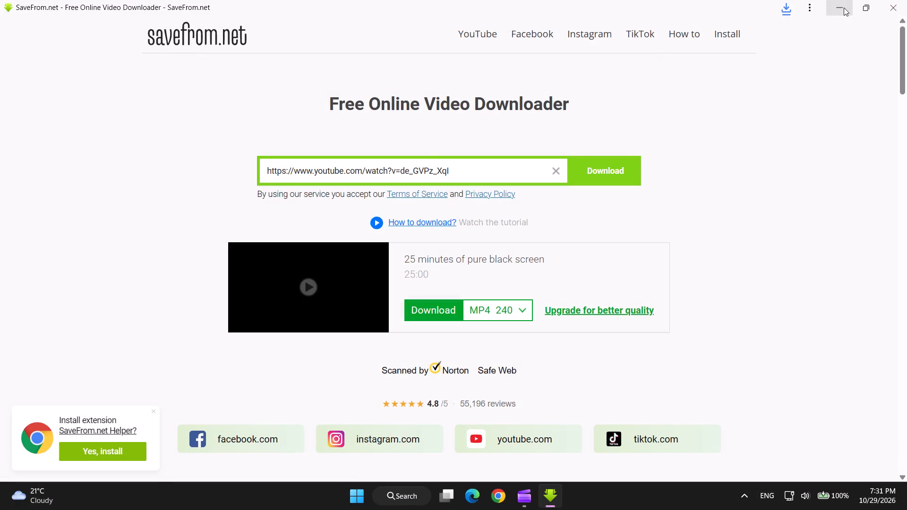
Switch to Clipchamp and import "25 minutes of pure black screen (1)" from the vedio folder into Video Project 20.
left_click(844, 9)
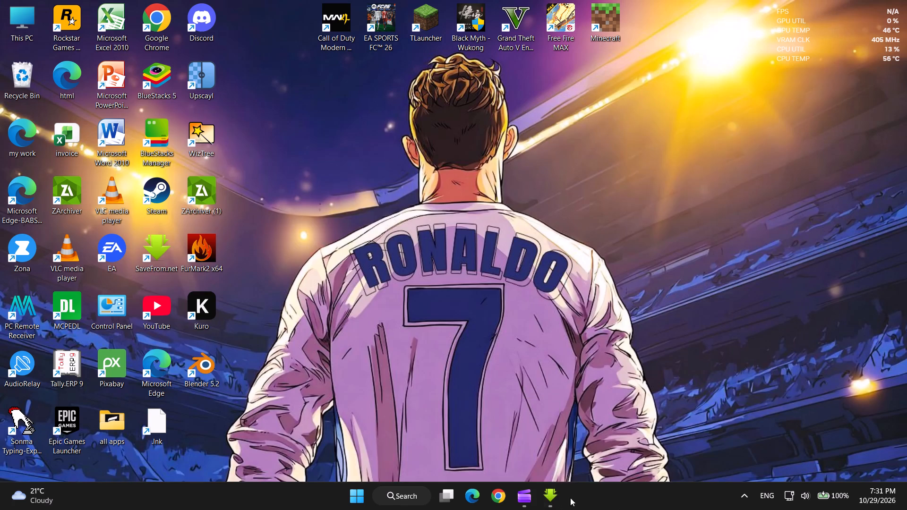
left_click(530, 501)
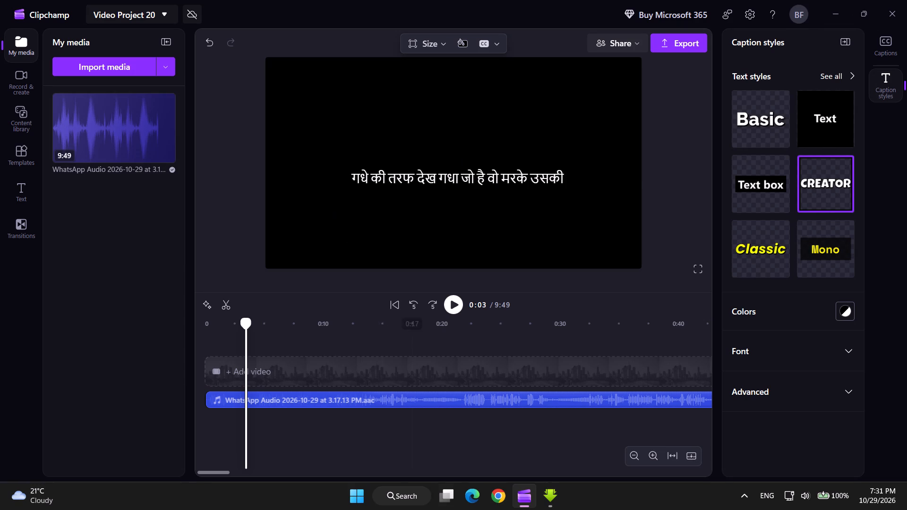
left_click(100, 61)
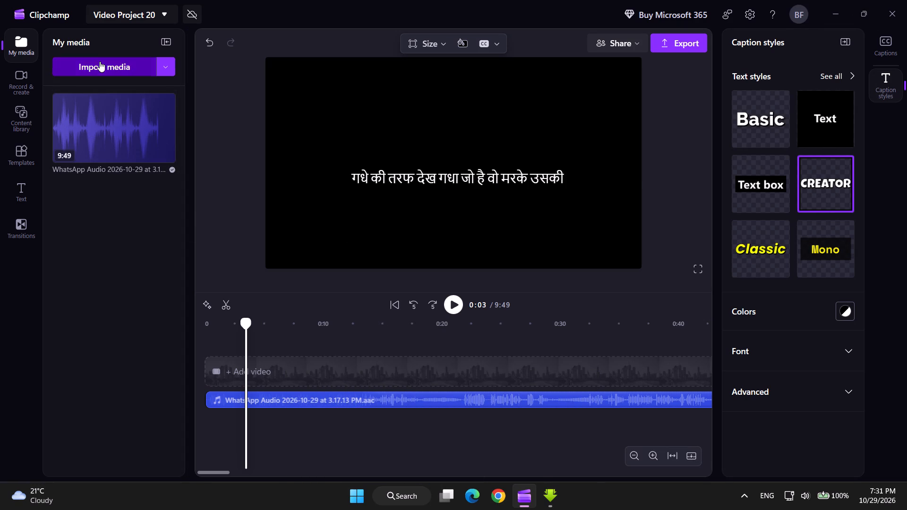
left_click(128, 109)
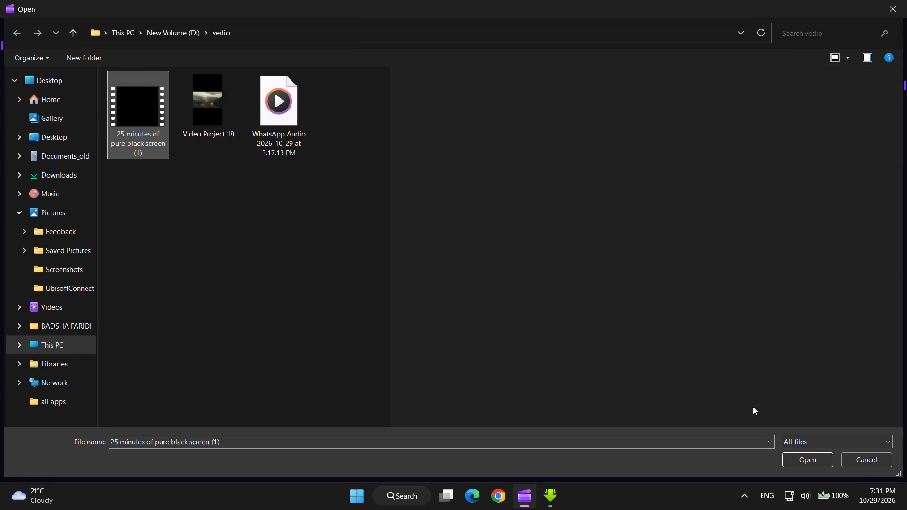
left_click(796, 459)
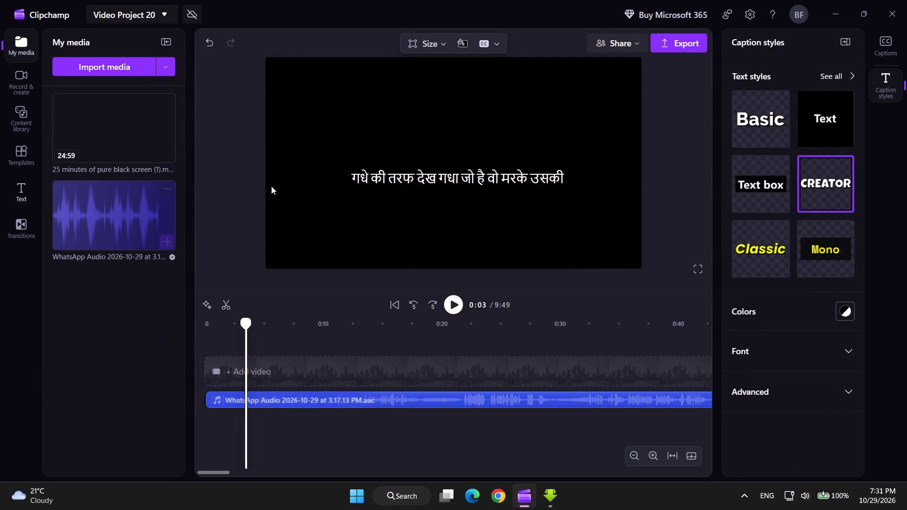
Add the black screen video to the timeline above the WhatsApp audio clip and shift it along its track near the start.
left_click(169, 153)
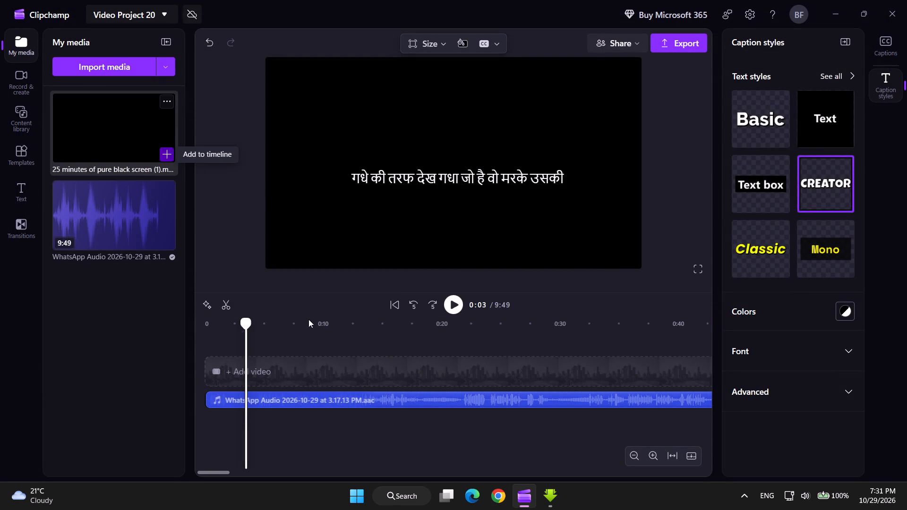
left_click_drag(344, 386, 283, 386)
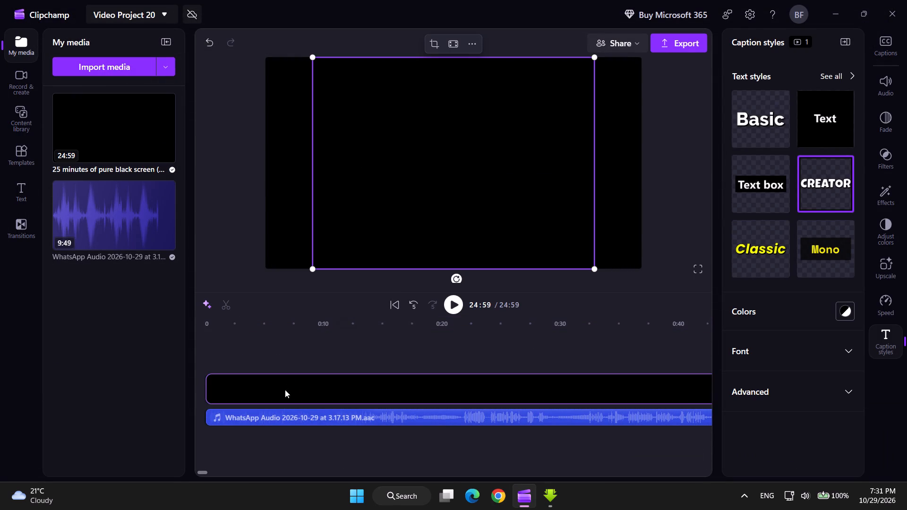
left_click_drag(285, 390, 263, 388)
left_click_drag(404, 396, 400, 396)
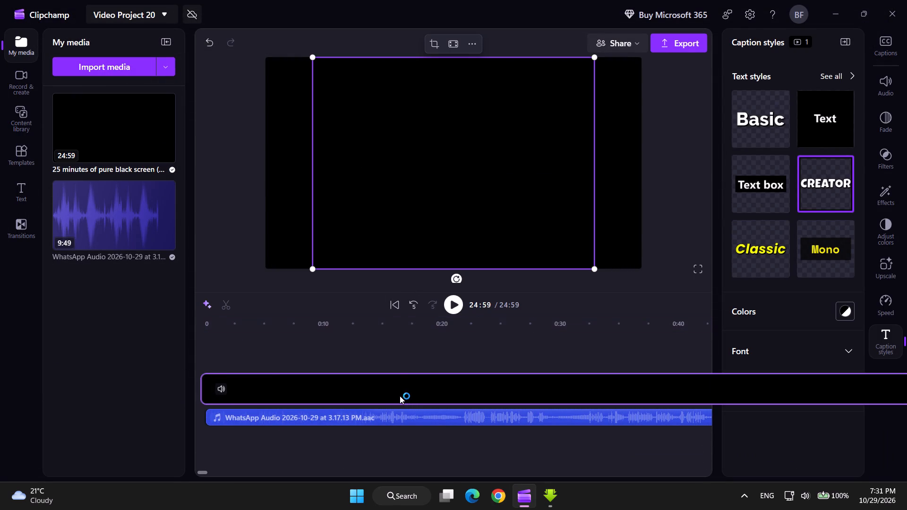
left_click(425, 384)
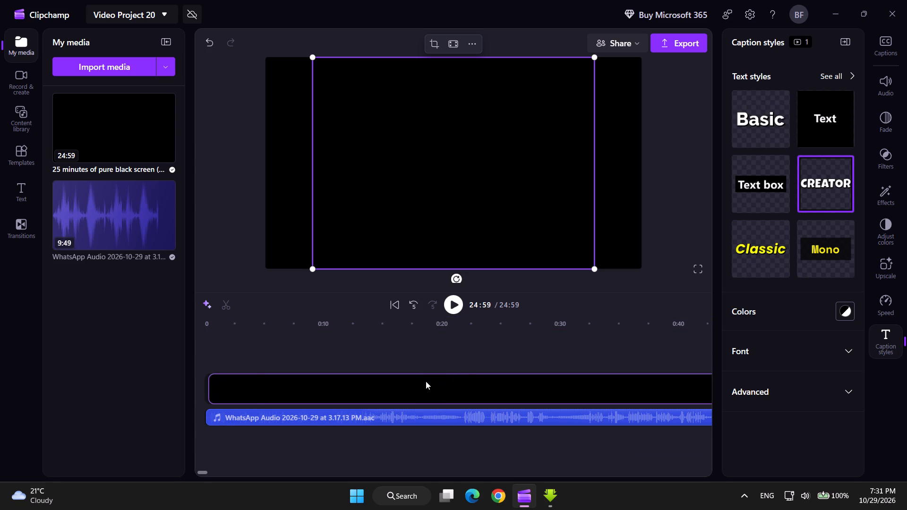
Play the Clipchamp project preview to check the Hindi captions over the black screen video.
left_click(449, 306)
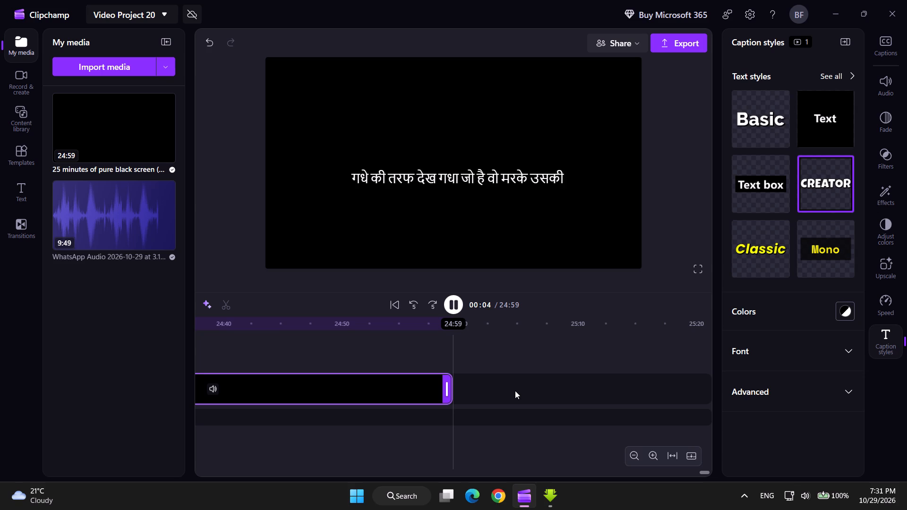
Clear the clip selection, watch the Hindi captions in the preview and pause playback.
right_click(519, 357)
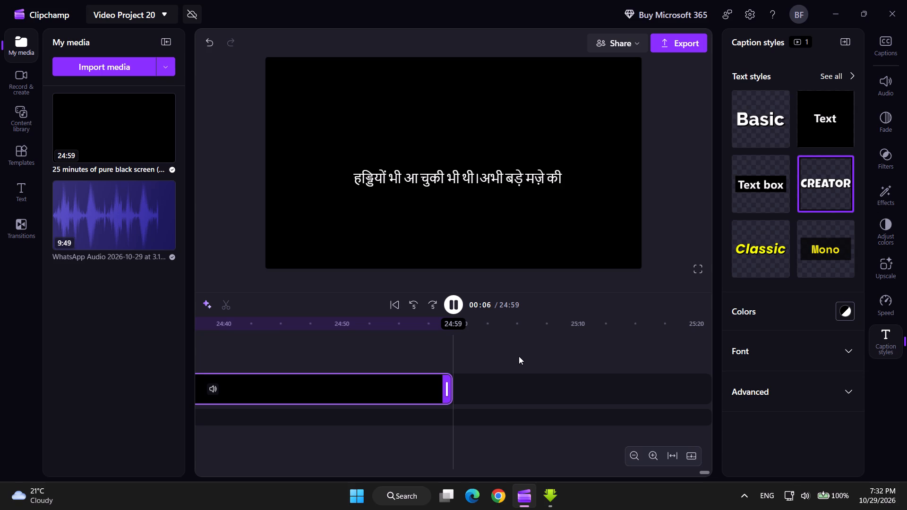
right_click(522, 389)
right_click(525, 347)
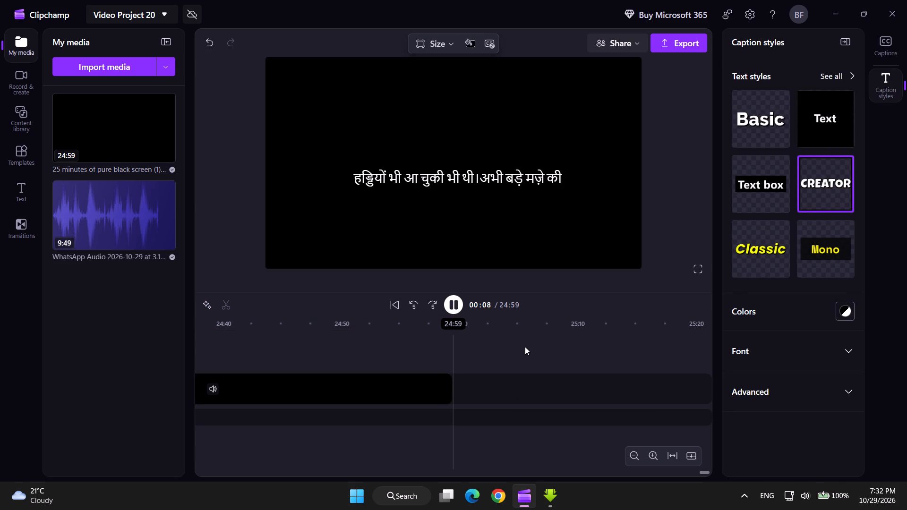
left_click(510, 347)
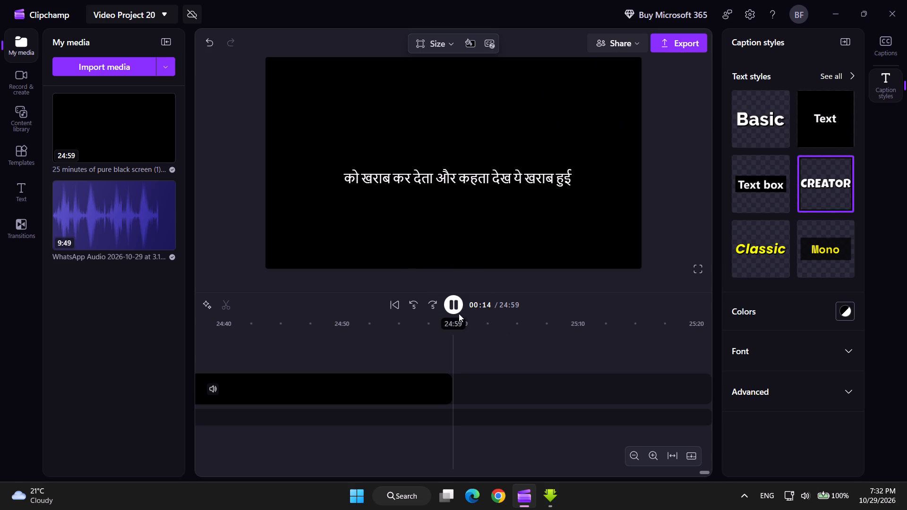
left_click(448, 308)
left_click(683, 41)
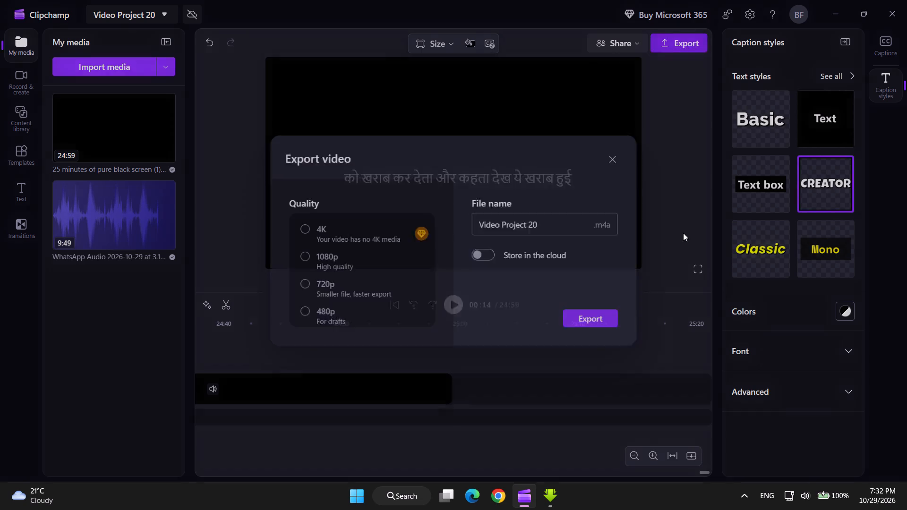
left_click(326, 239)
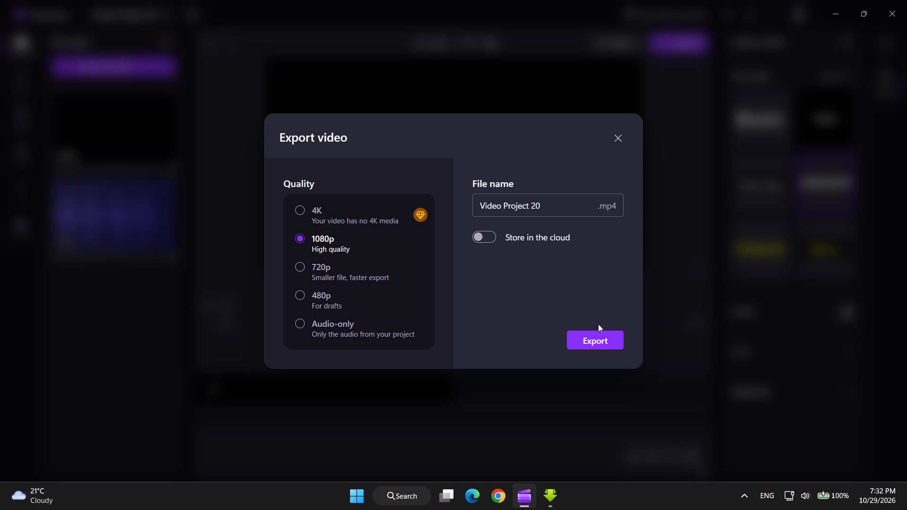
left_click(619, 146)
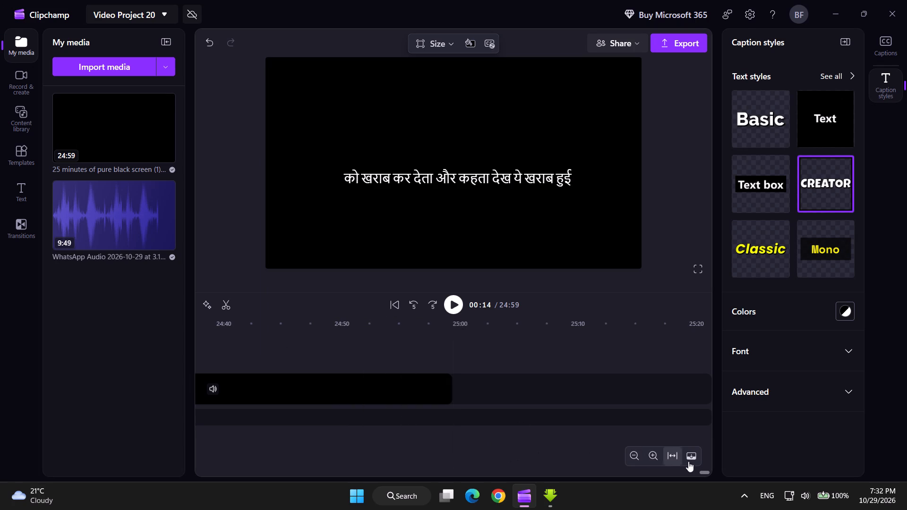
Split the black screen video at 9:49, where the WhatsApp audio ends, and delete the remaining part.
left_click_drag(707, 472, 680, 473)
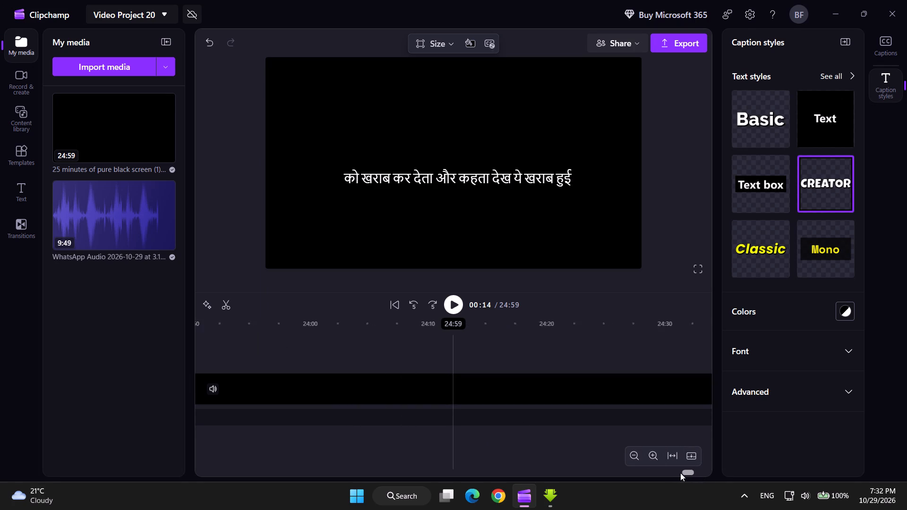
left_click_drag(680, 473, 355, 465)
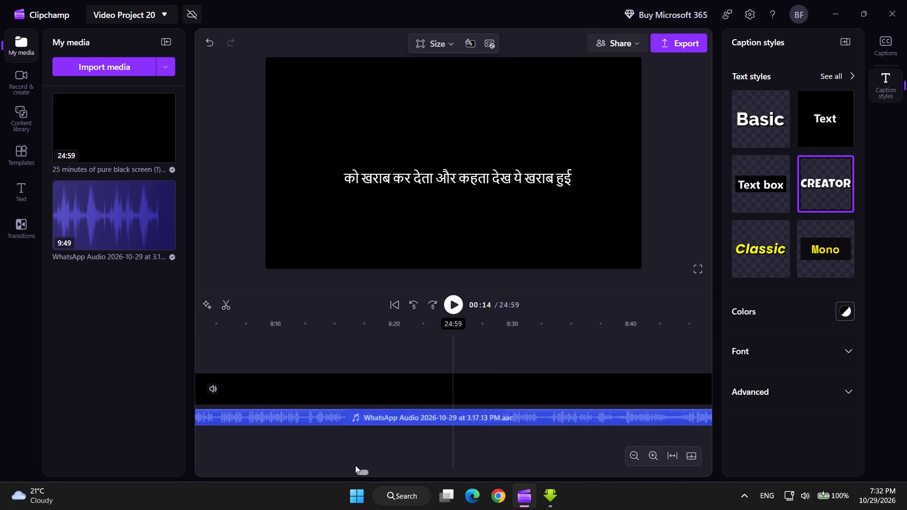
left_click_drag(355, 465, 400, 464)
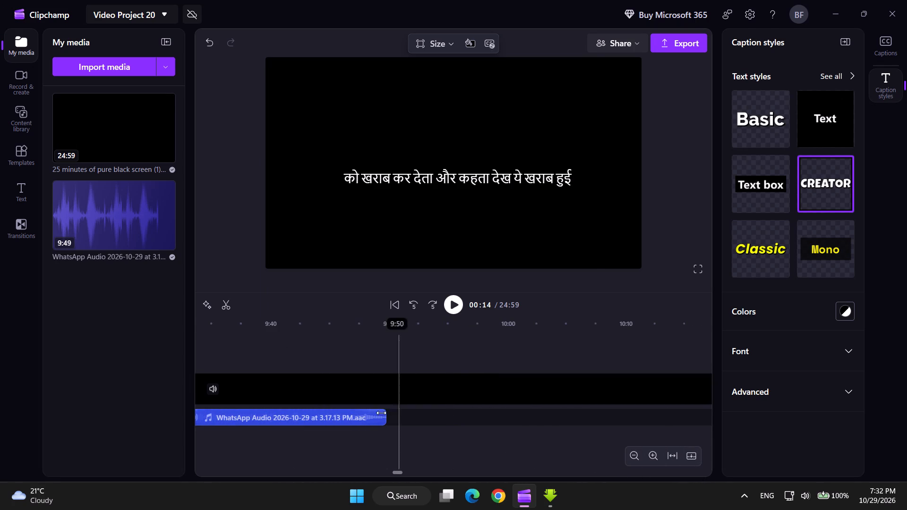
left_click(391, 384)
left_click(403, 394)
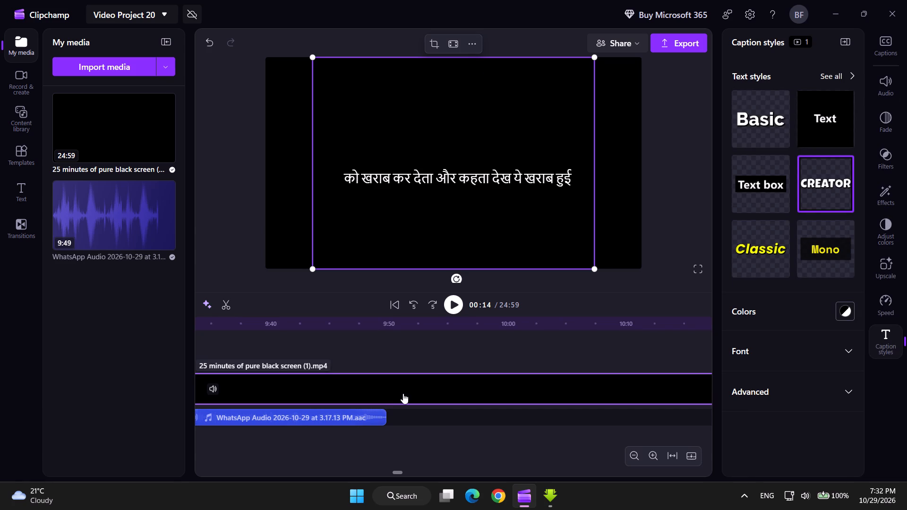
left_click(386, 329)
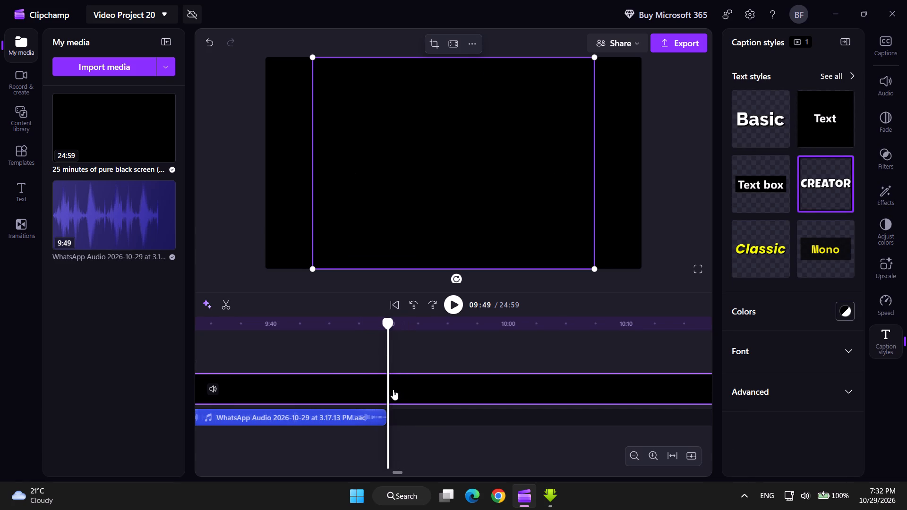
right_click(392, 389)
left_click(414, 229)
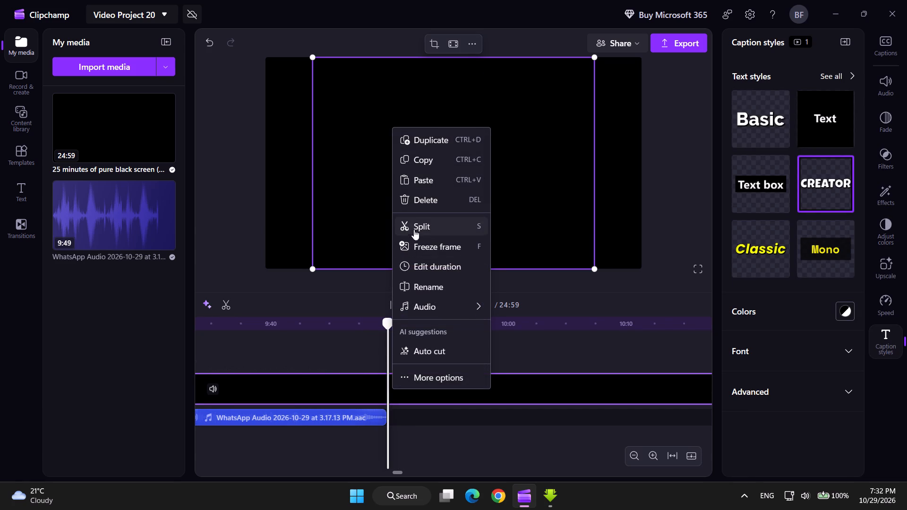
left_click(451, 380)
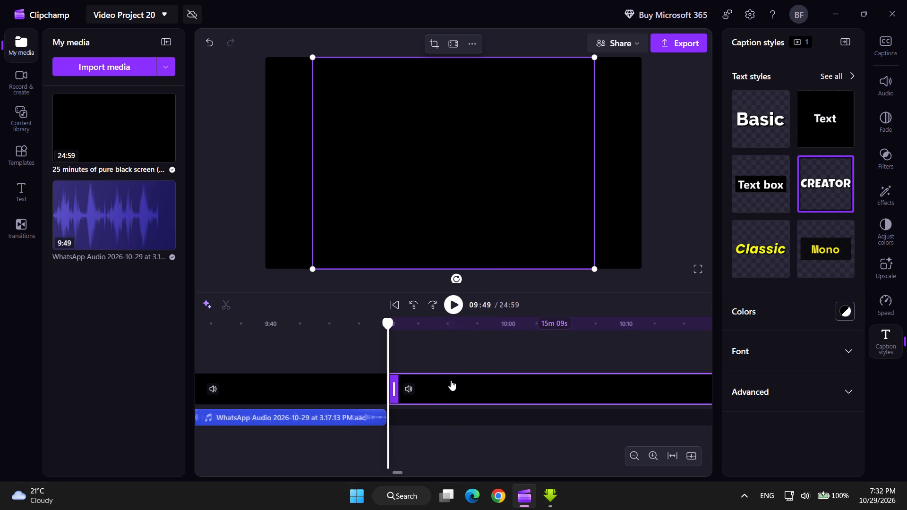
key("Delete")
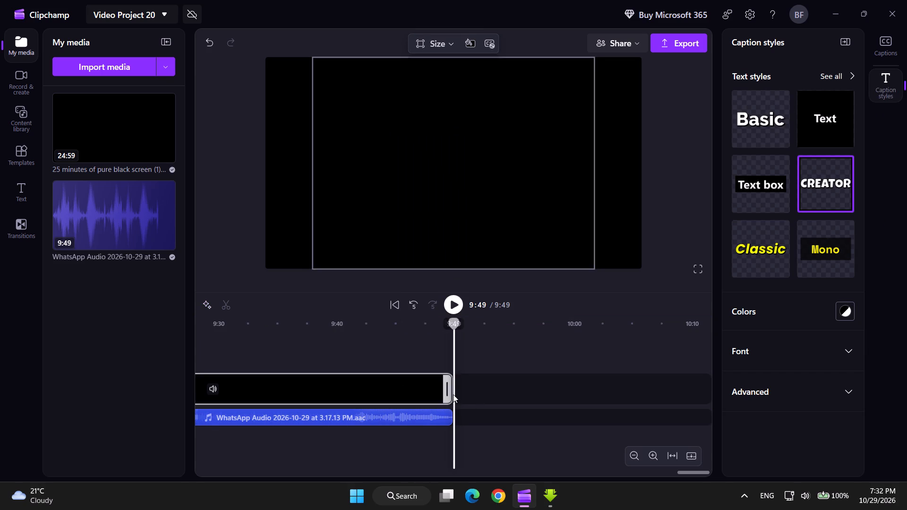
Adjust the end of the black screen clip to match the end of the WhatsApp audio at 9:49.
left_click_drag(453, 321, 383, 355)
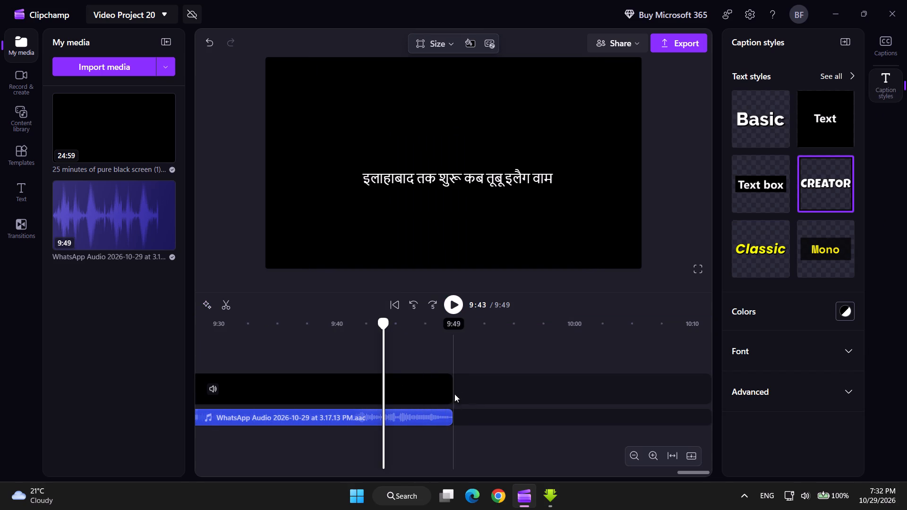
left_click(451, 387)
left_click_drag(451, 387, 446, 389)
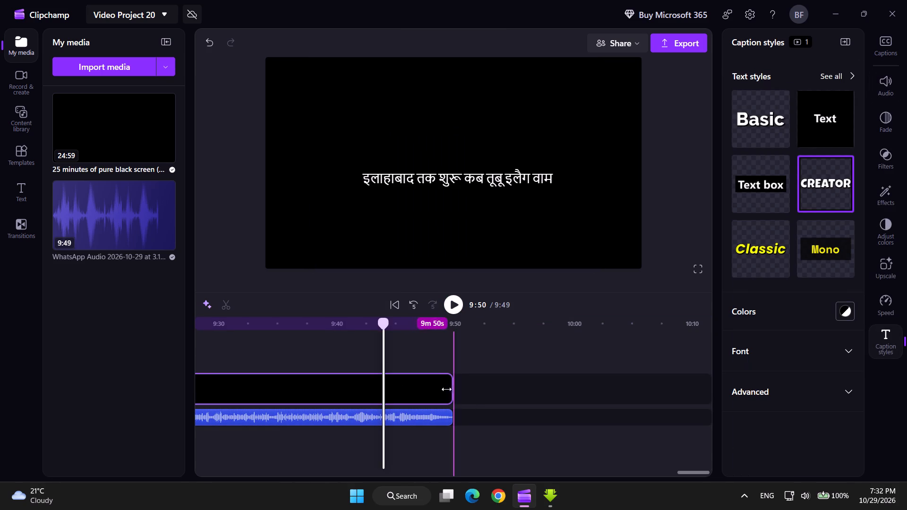
left_click_drag(446, 389, 451, 395)
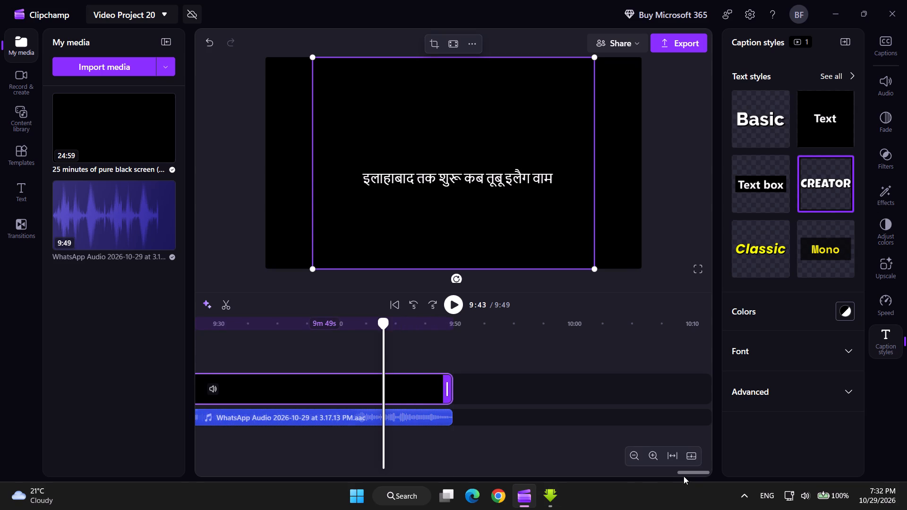
Export the project as the MP4 file Video Project 20 in 1080p quality.
left_click_drag(685, 474, 272, 489)
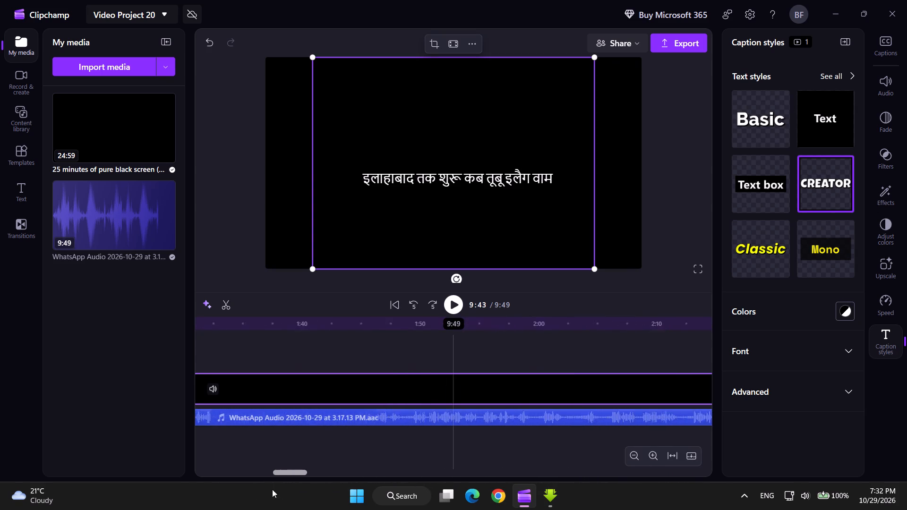
left_click_drag(272, 489, 192, 487)
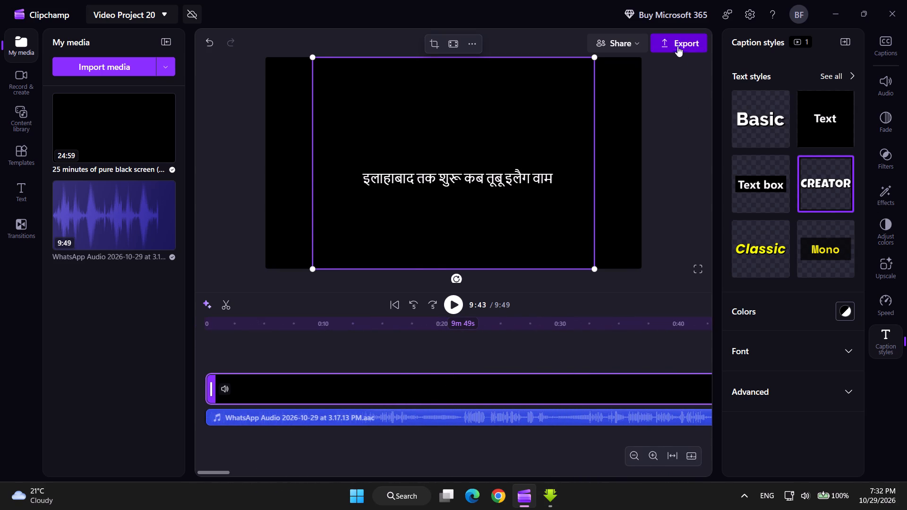
left_click(677, 43)
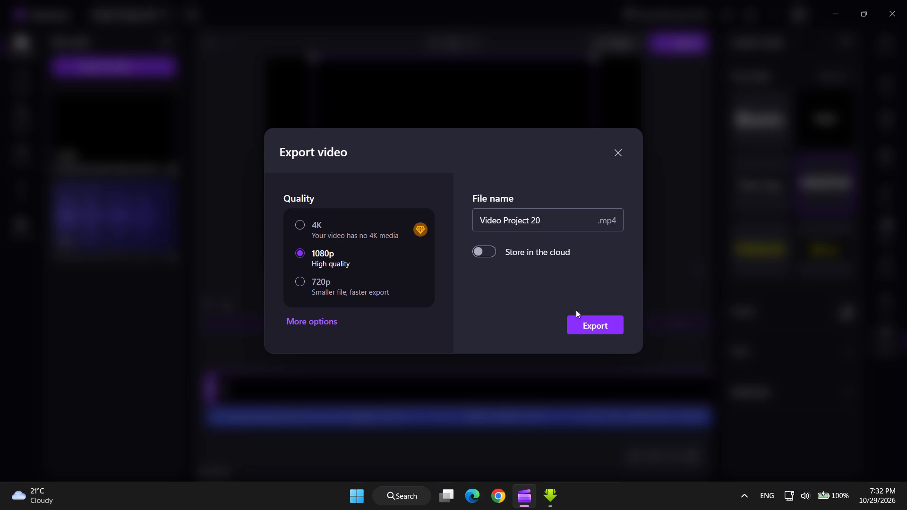
left_click(587, 324)
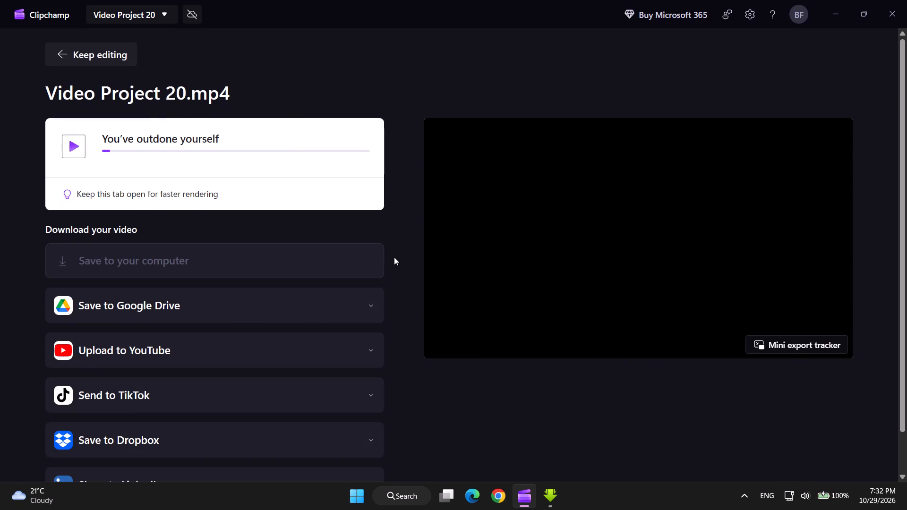
Show the hidden system tray icons while the video exports.
left_click(744, 497)
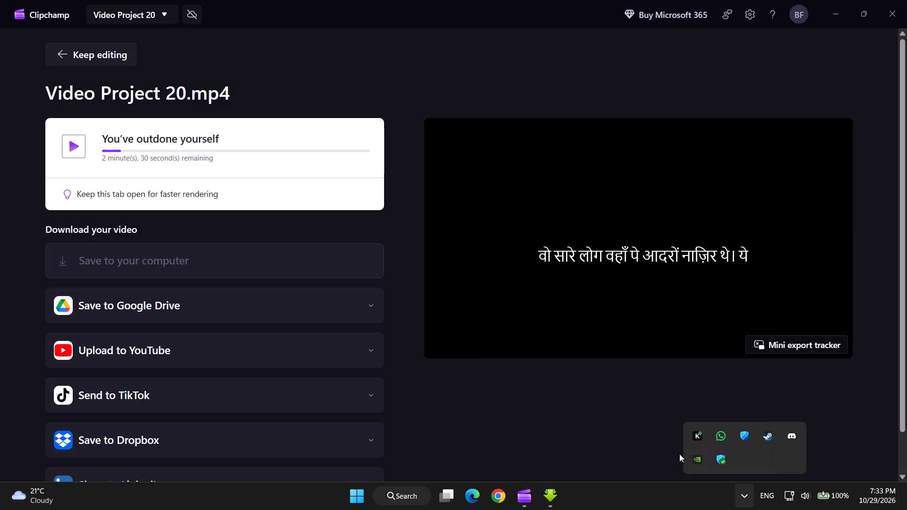
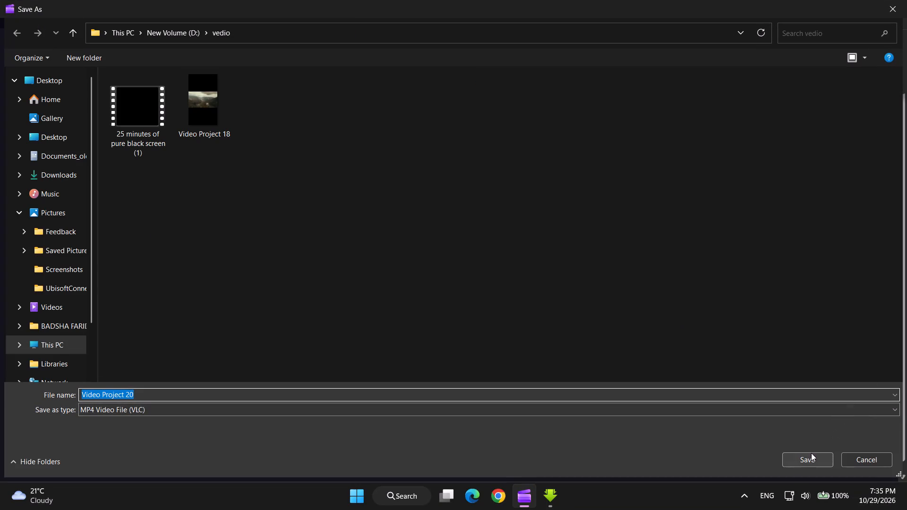
Save the exported video as the MP4 file Video Project 20 in the vedio folder on New Volume (D:).
left_click(809, 459)
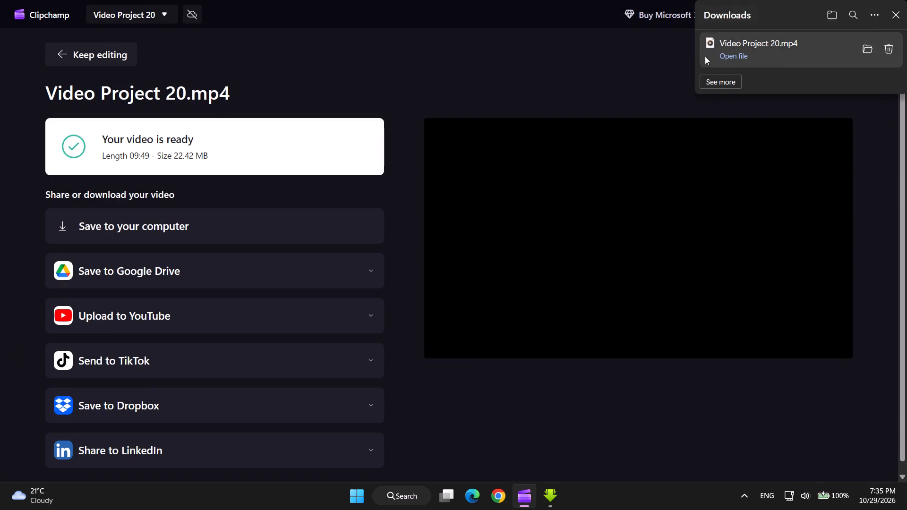
Open the downloaded Video Project 20.mp4 for playback.
left_click(731, 55)
Show the downloaded Video Project 20.mp4 in its folder, and close the media player and Clipchamp.
left_click(872, 46)
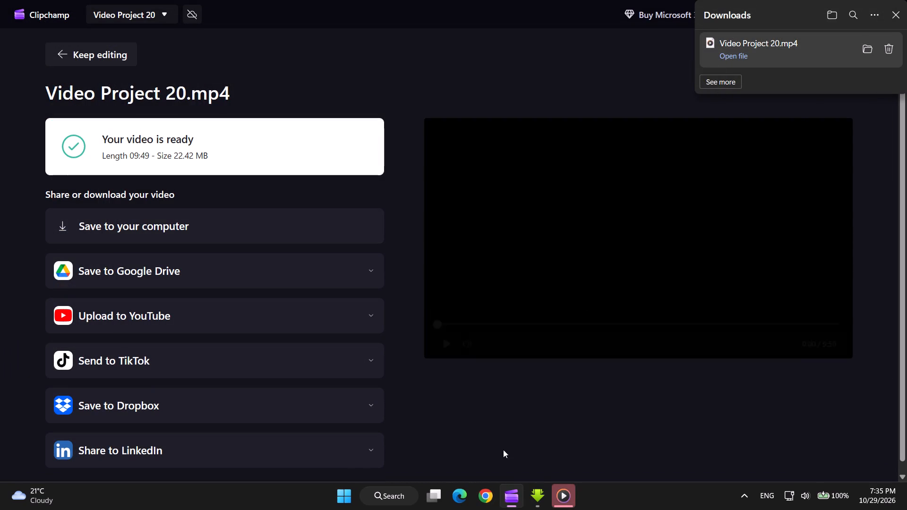
left_click(554, 492)
left_click(906, 0)
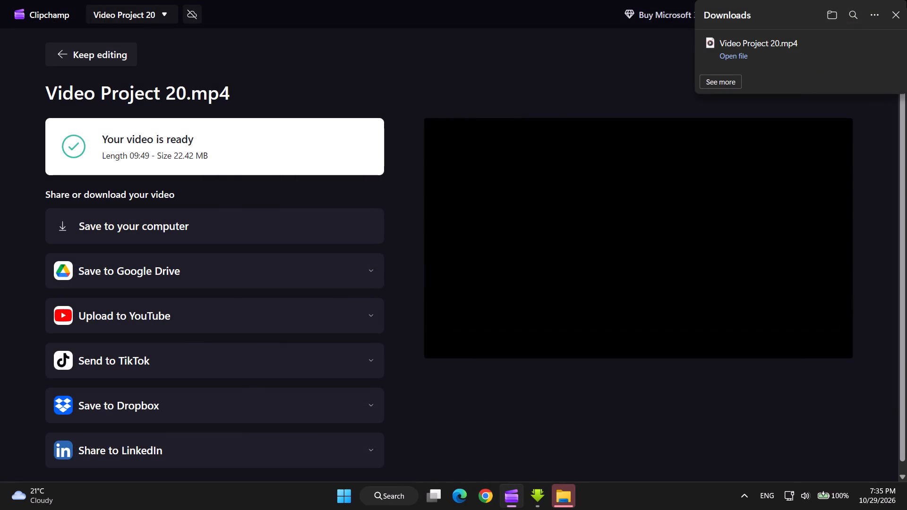
left_click(895, 13)
left_click(892, 5)
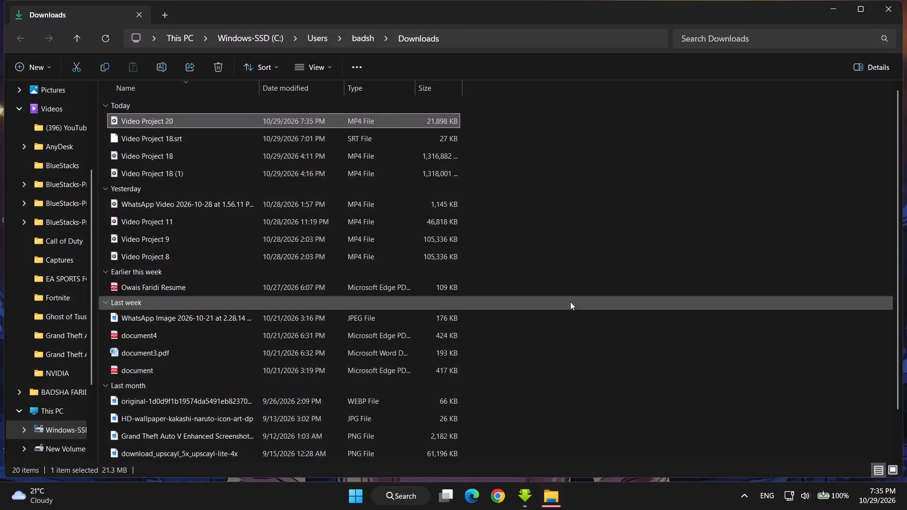
Select the Video Project 20 file in Downloads and search Windows for WhatsApp with "wh".
left_click(144, 120)
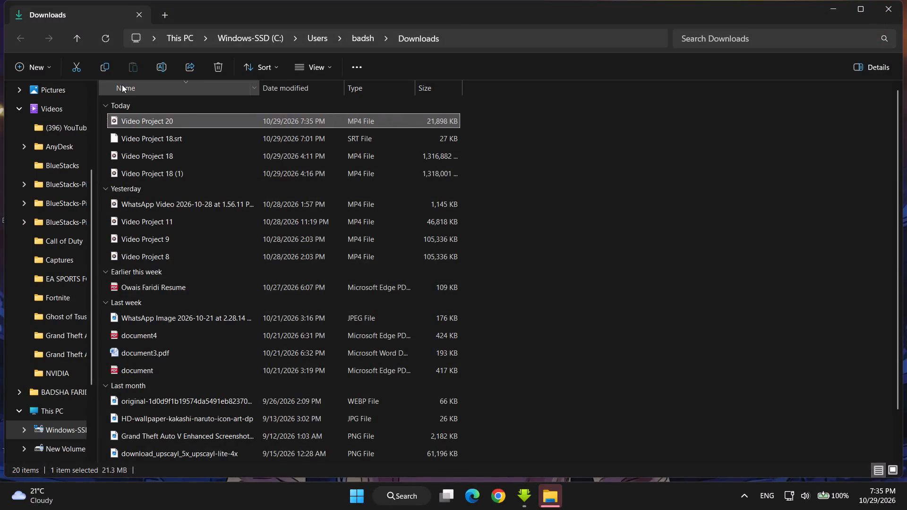
left_click(401, 498)
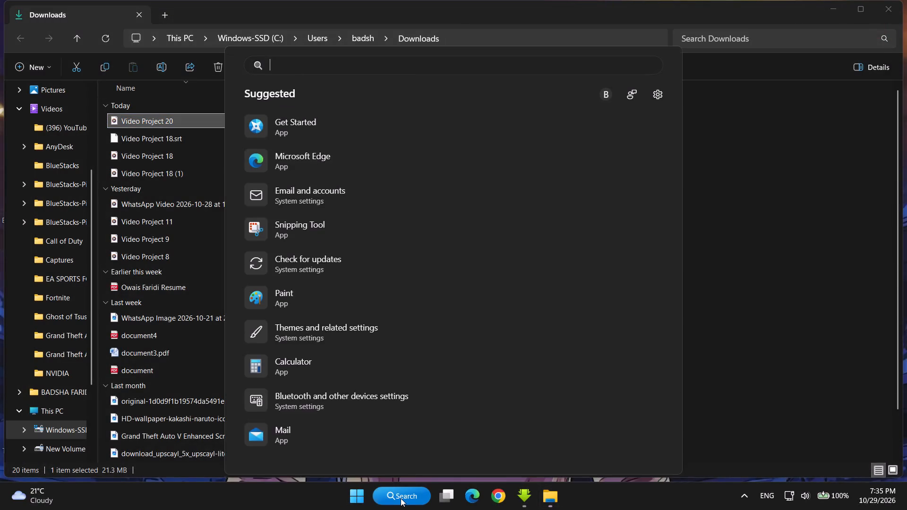
type("wh")
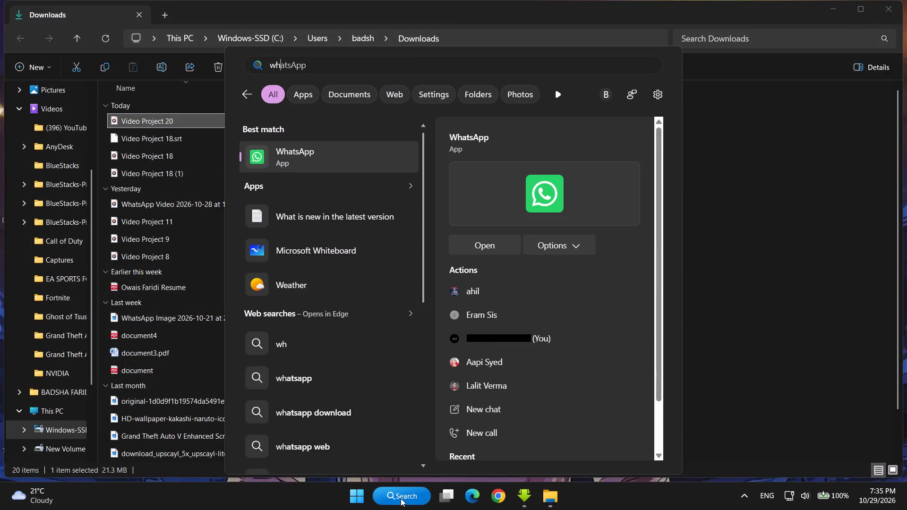
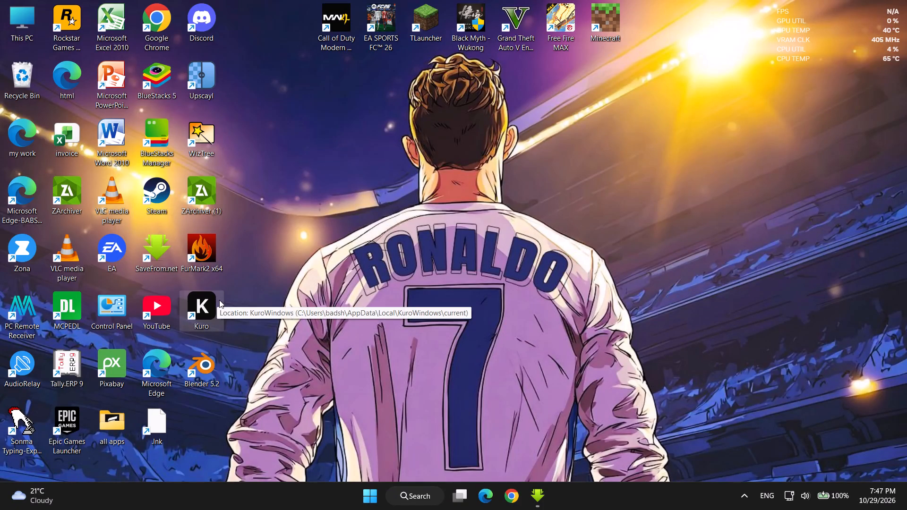
Search Windows for "clip", launch Microsoft Clipchamp and maximize its window.
key("c")
type("clip")
key("Return")
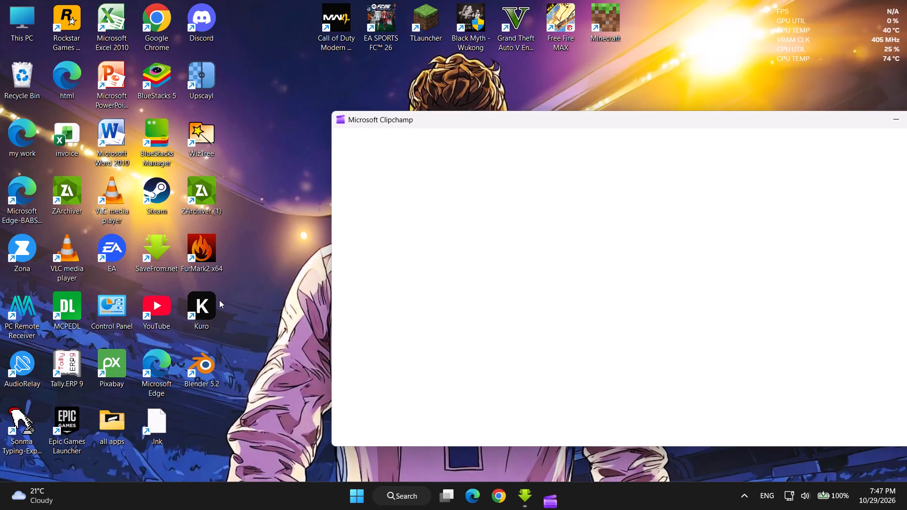
left_click(757, 111)
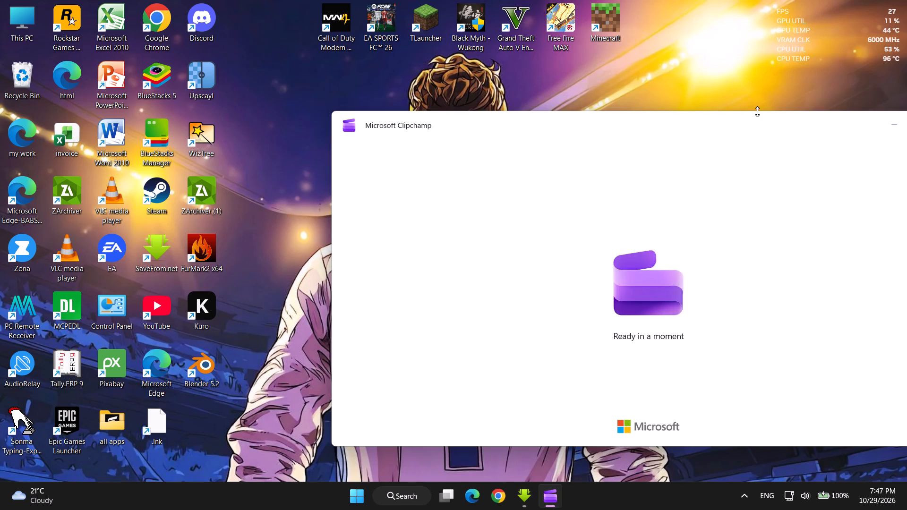
double_click(757, 116)
right_click(518, 118)
left_click(518, 118)
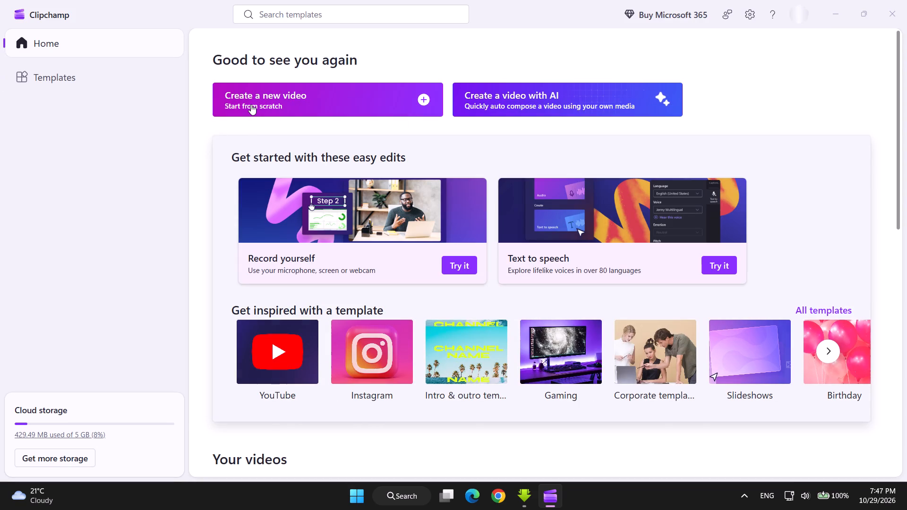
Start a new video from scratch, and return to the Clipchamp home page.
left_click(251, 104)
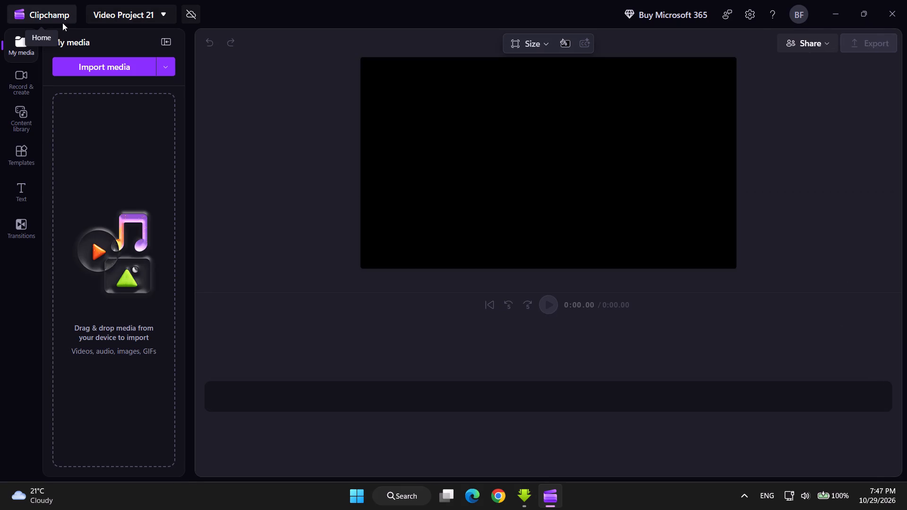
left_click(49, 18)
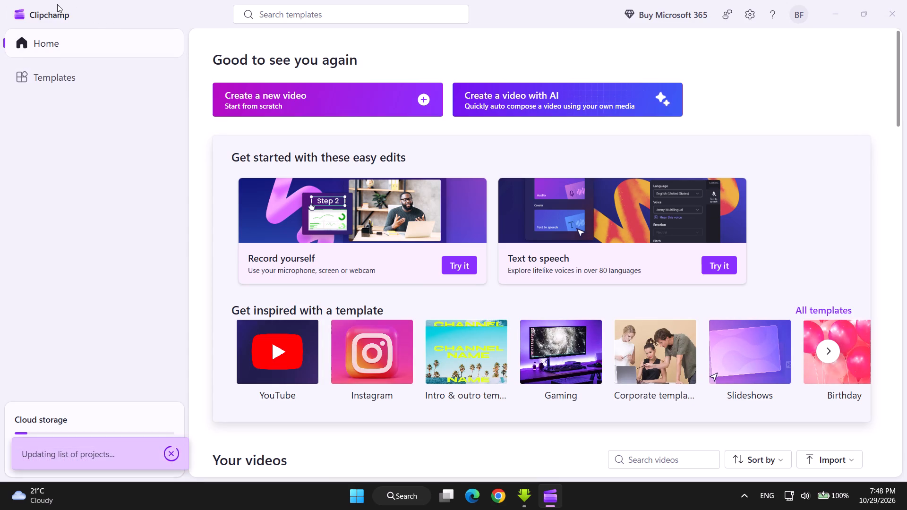
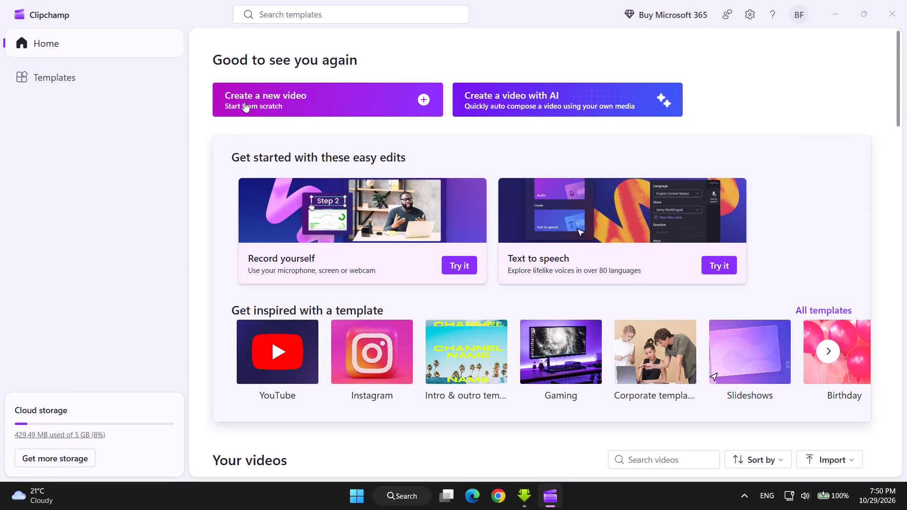
Create a new video from scratch and import Video Project 18 from the vedio folder on drive D.
left_click(251, 103)
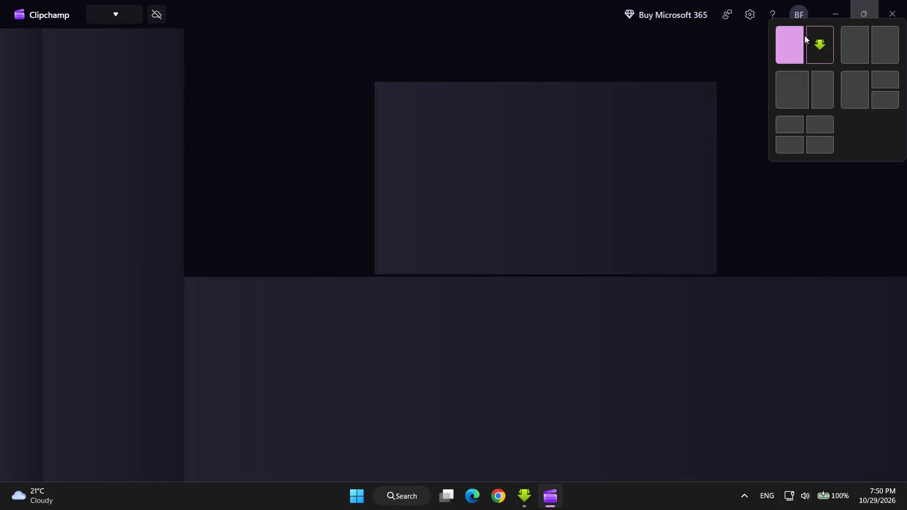
left_click(644, 54)
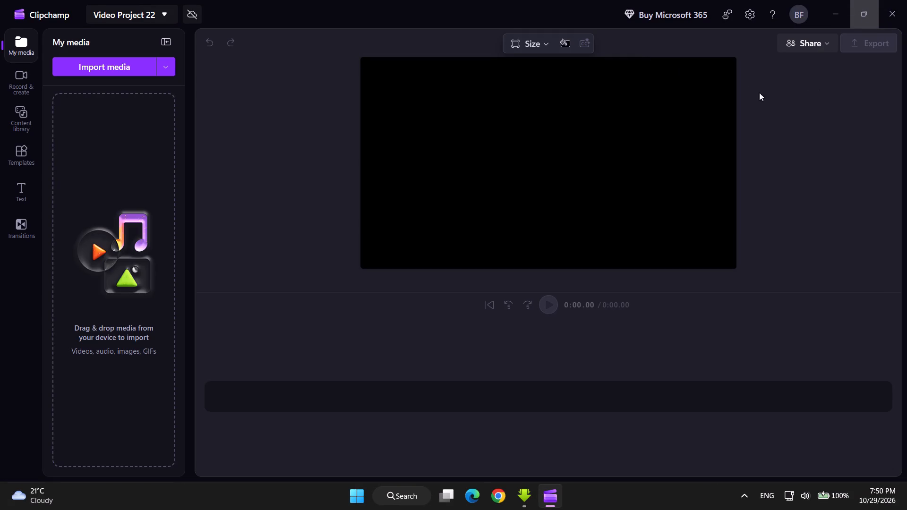
left_click(118, 67)
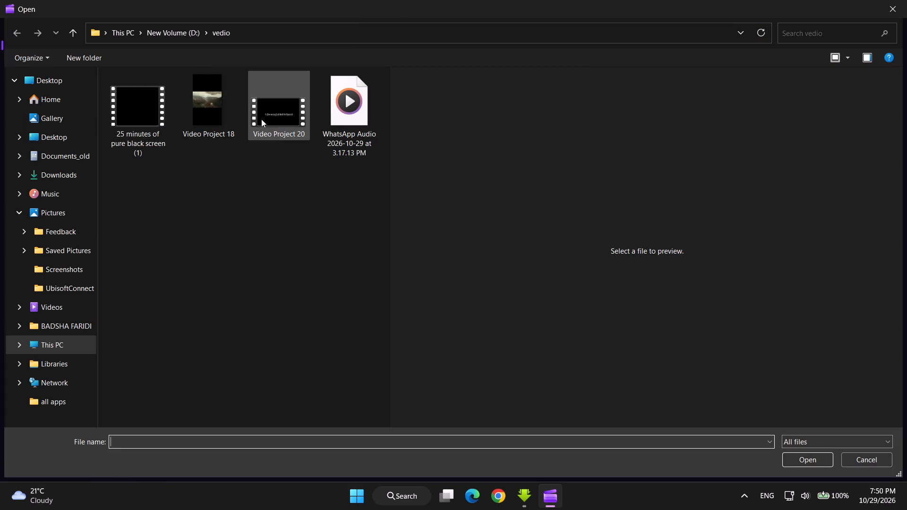
left_click(207, 117)
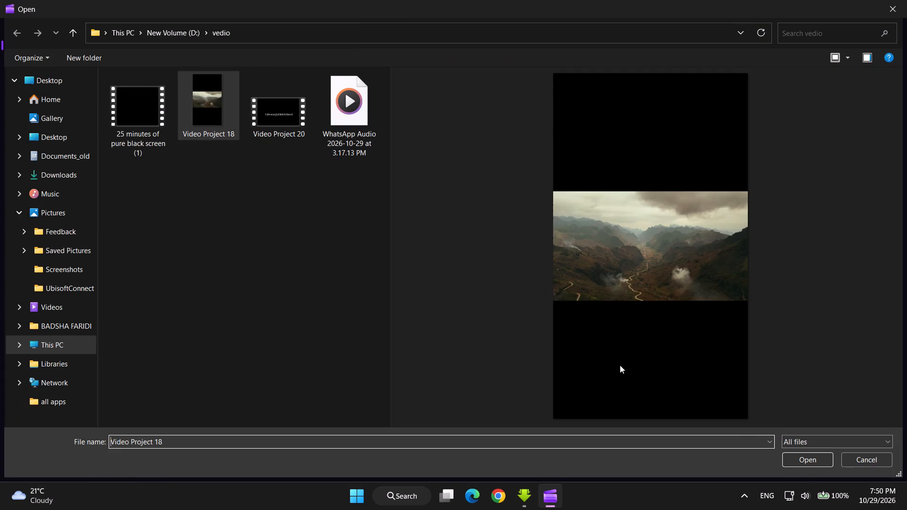
left_click(805, 459)
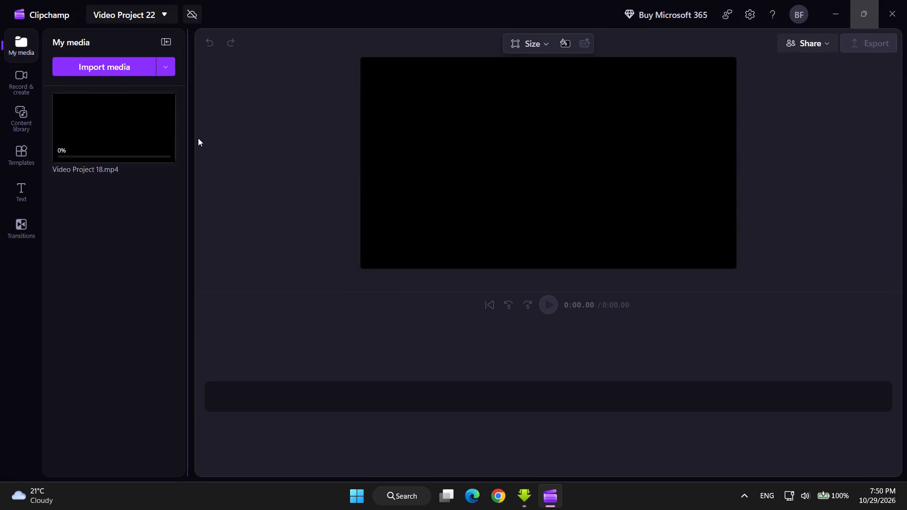
Close the Clipchamp editor to get back to the desktop.
right_click(615, 210)
left_click(616, 210)
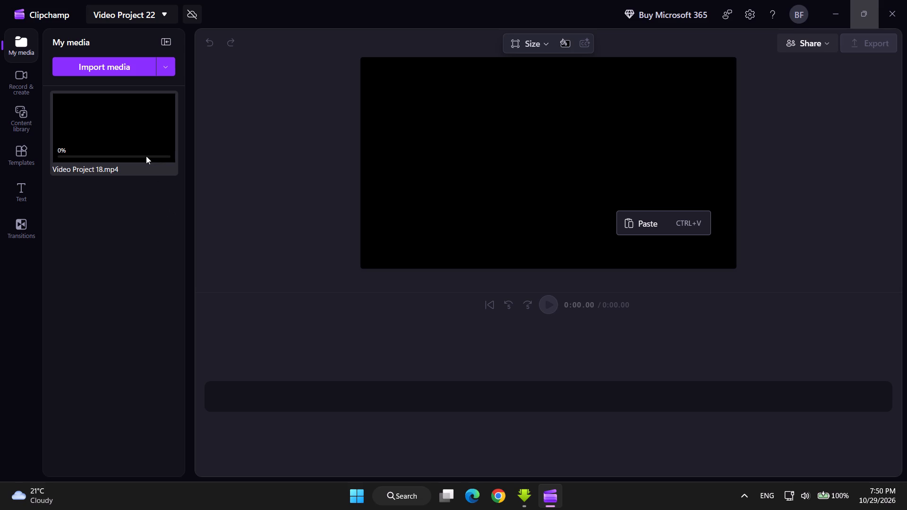
left_click(906, 0)
Refresh the Windows desktop repeatedly.
right_click_drag(539, 160, 540, 168)
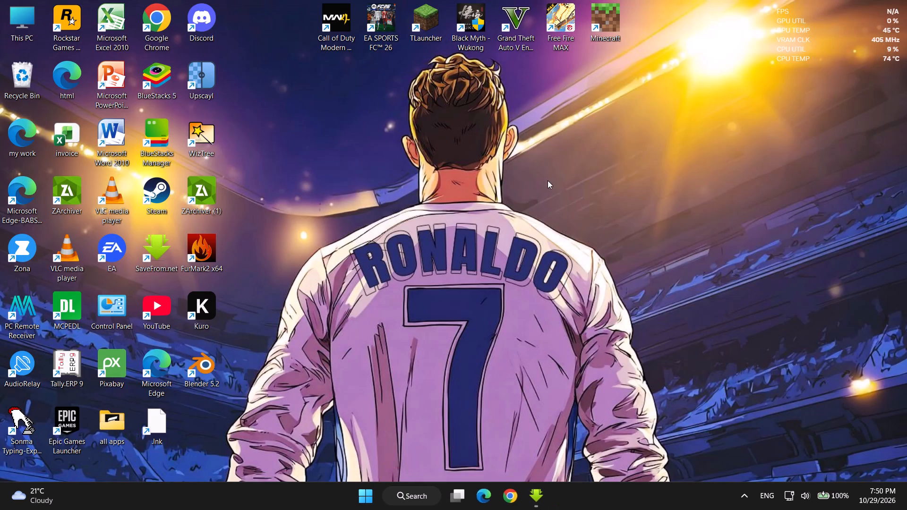
left_click(580, 211)
right_click(579, 134)
left_click(615, 196)
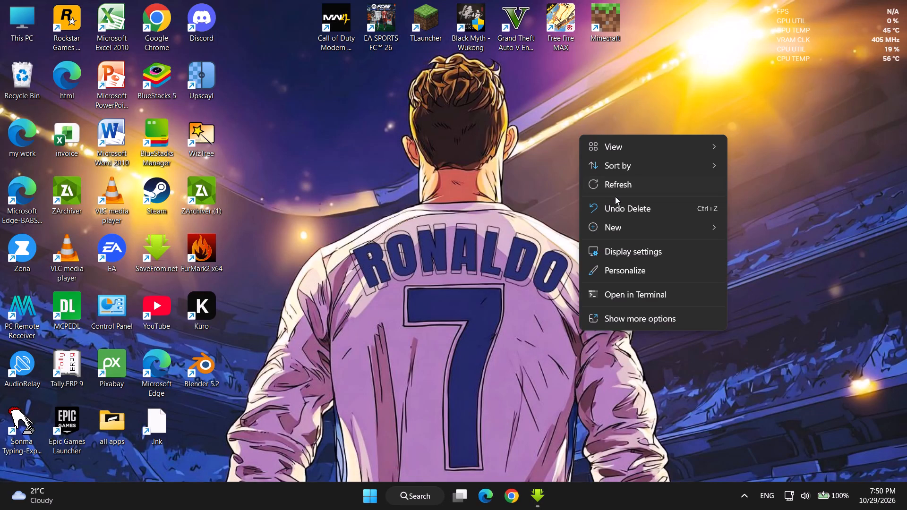
left_click(615, 189)
right_click(612, 184)
left_click(637, 231)
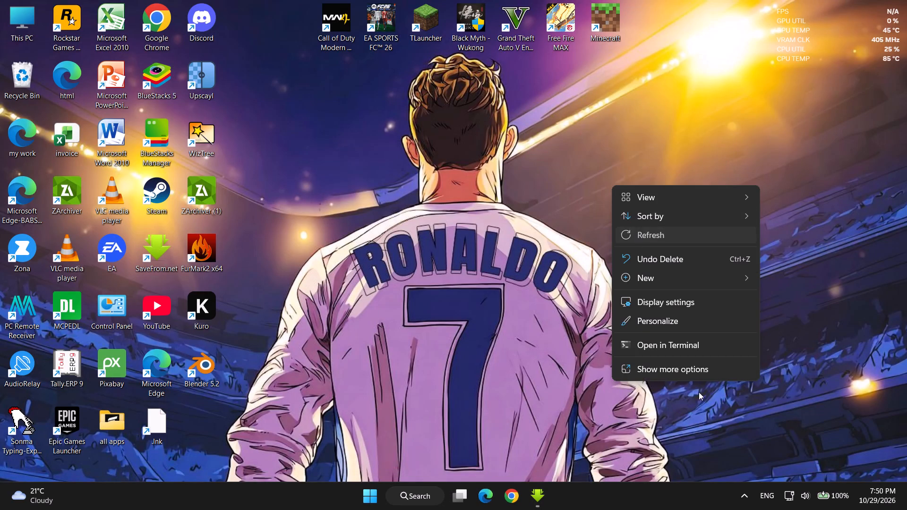
Show the hidden system tray icons.
left_click(736, 501)
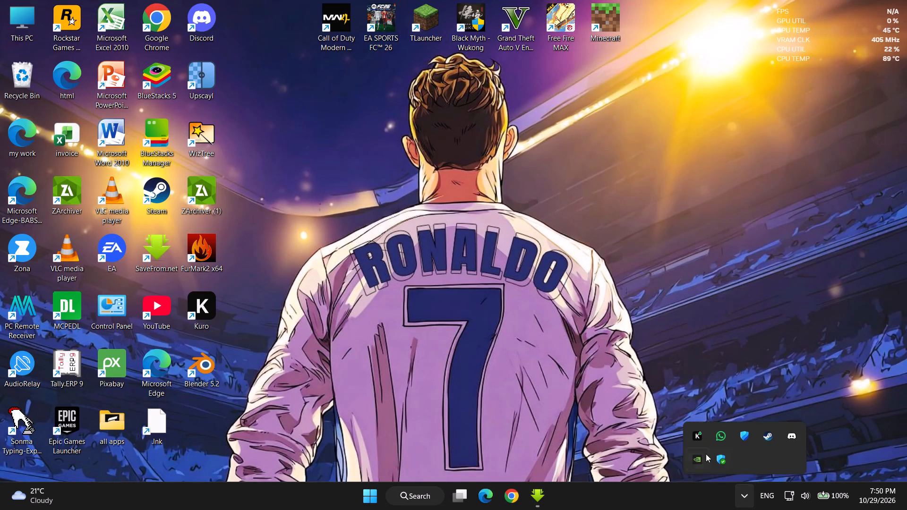